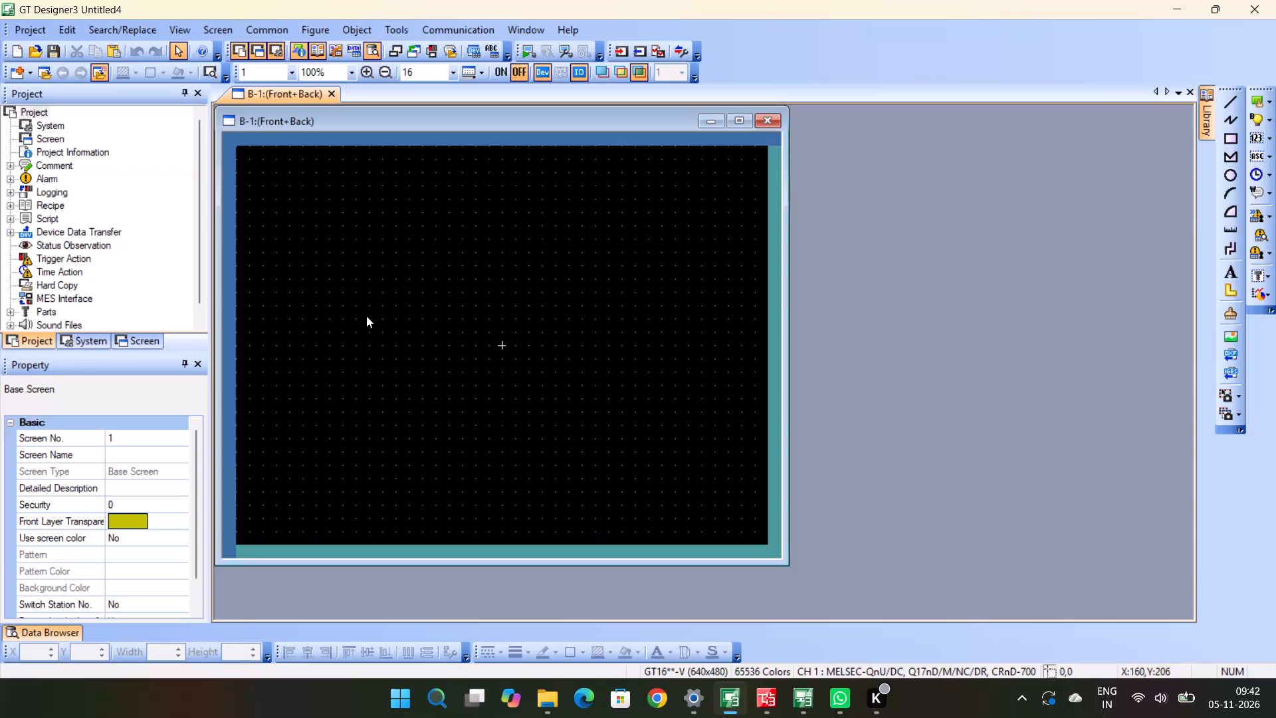
Switch to GX Works3 and create a new FX5CPU series project, type FX5U, in Ladder language, accepting the default module settings.
click(777, 702)
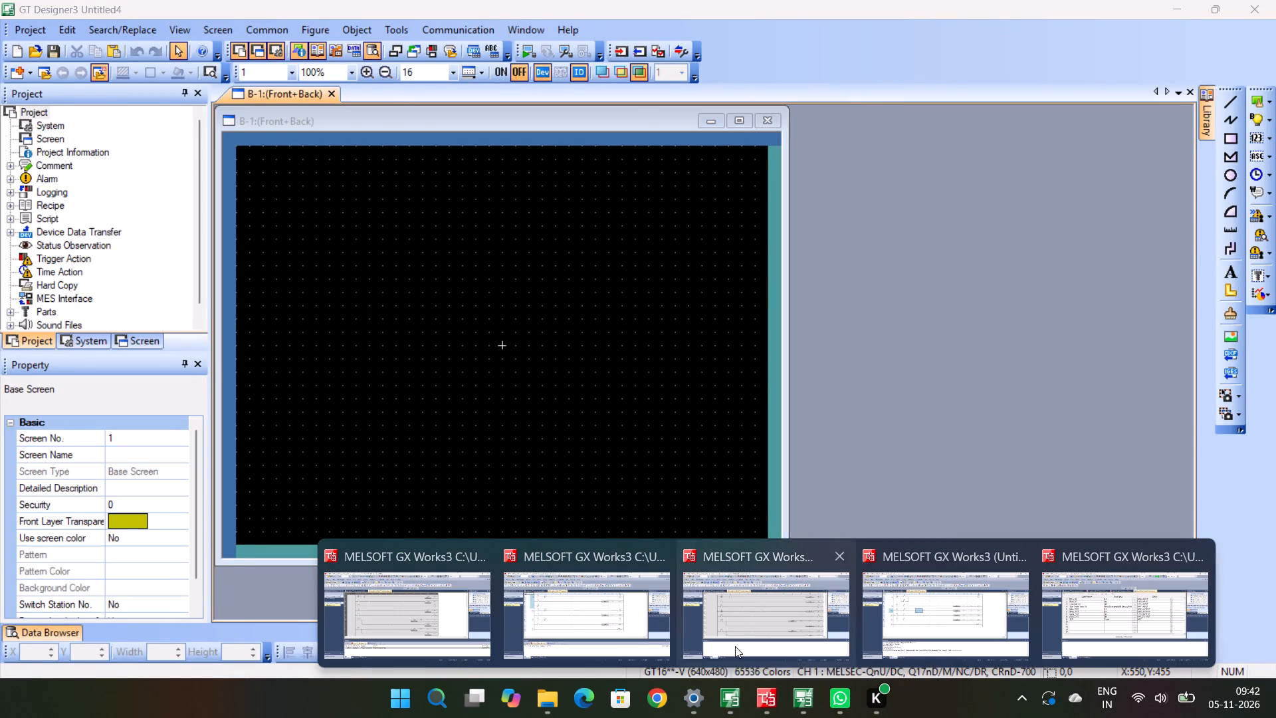
click(735, 646)
scroll(397, 334, down, 13)
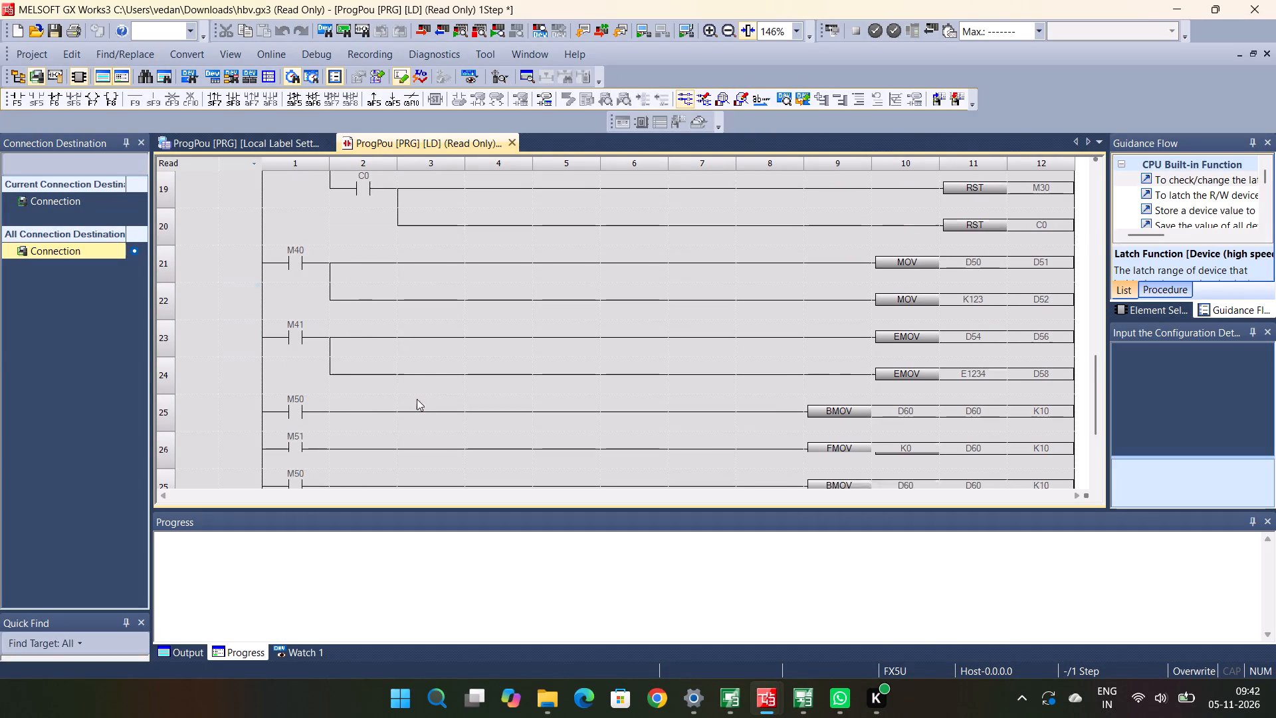
scroll(417, 399, down, 6)
click(28, 55)
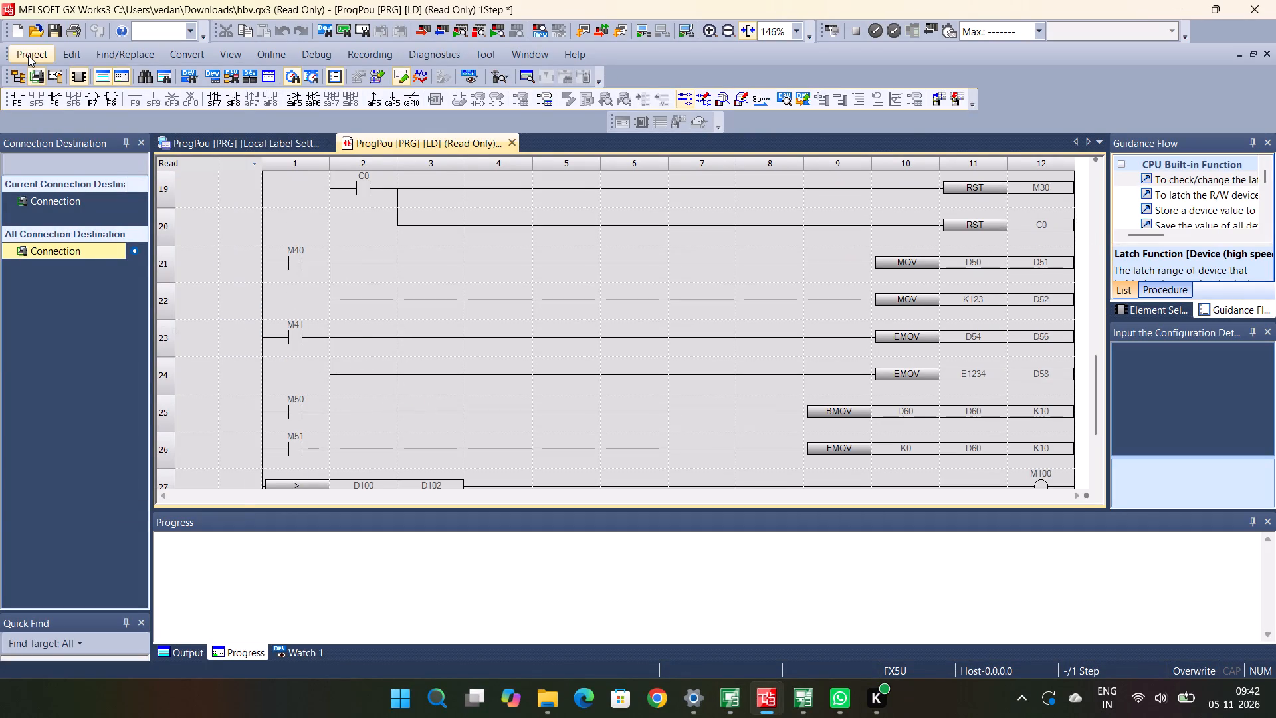
click(44, 69)
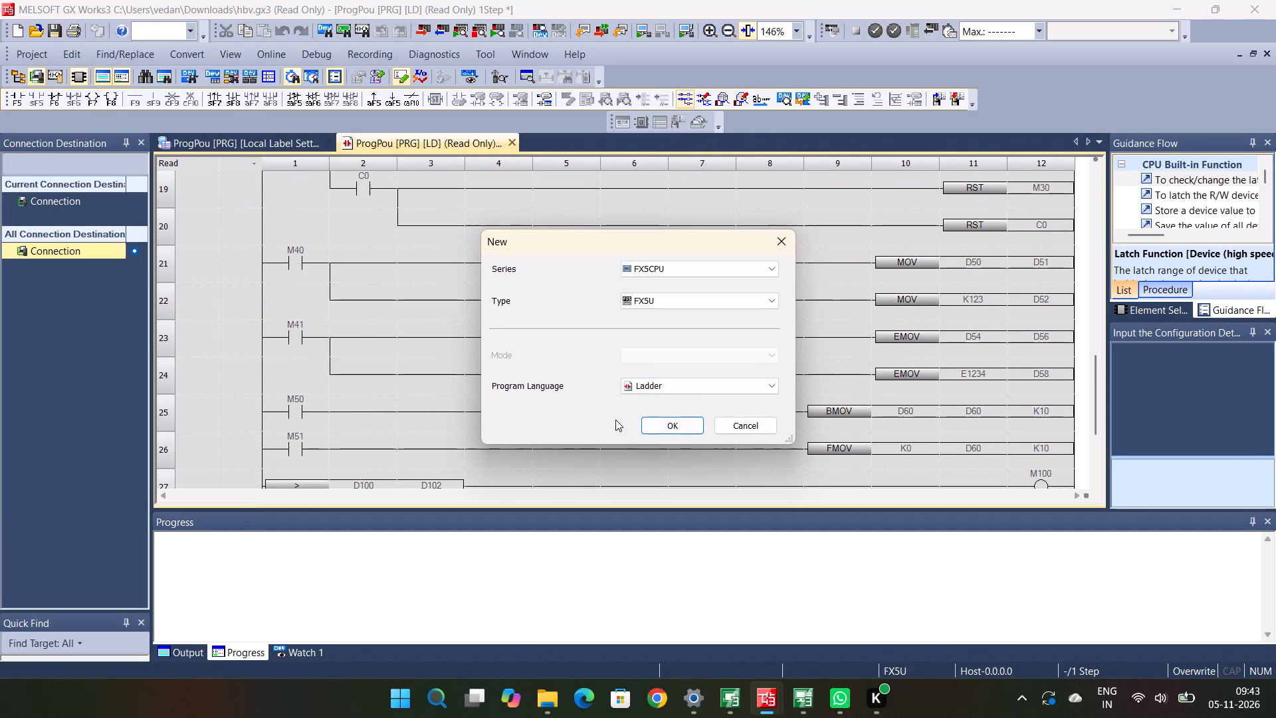
click(661, 419)
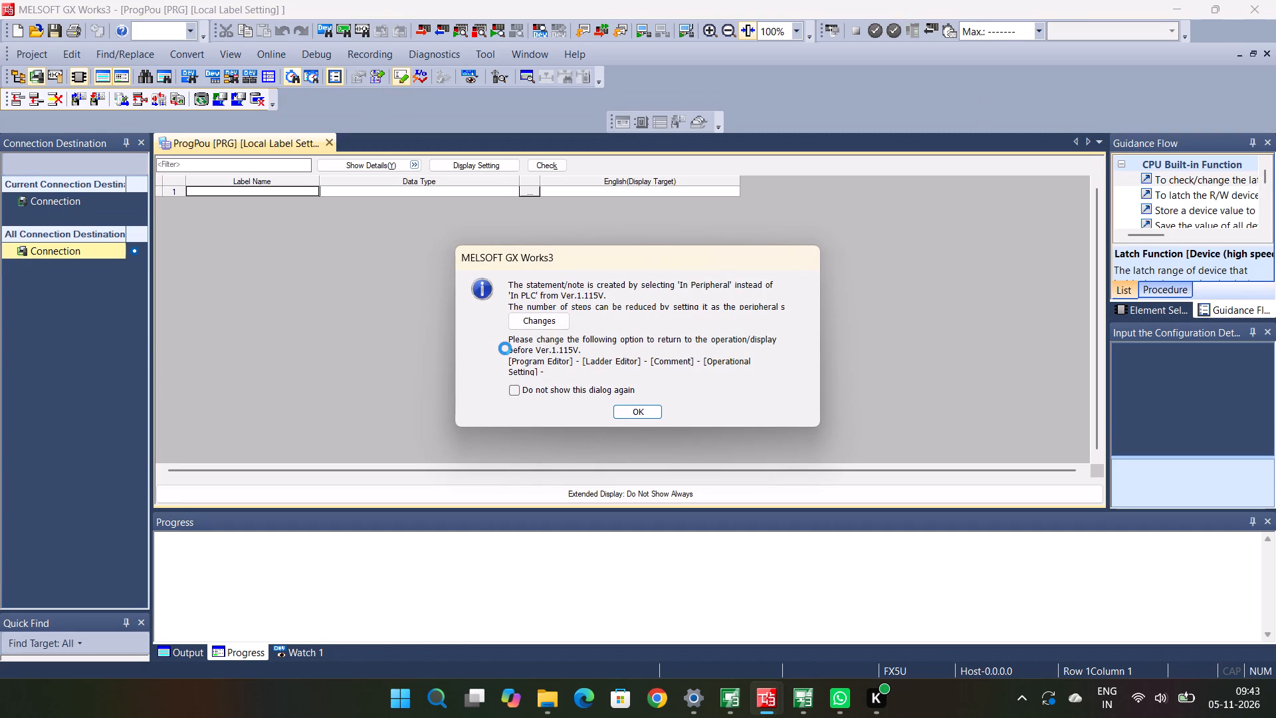
click(623, 408)
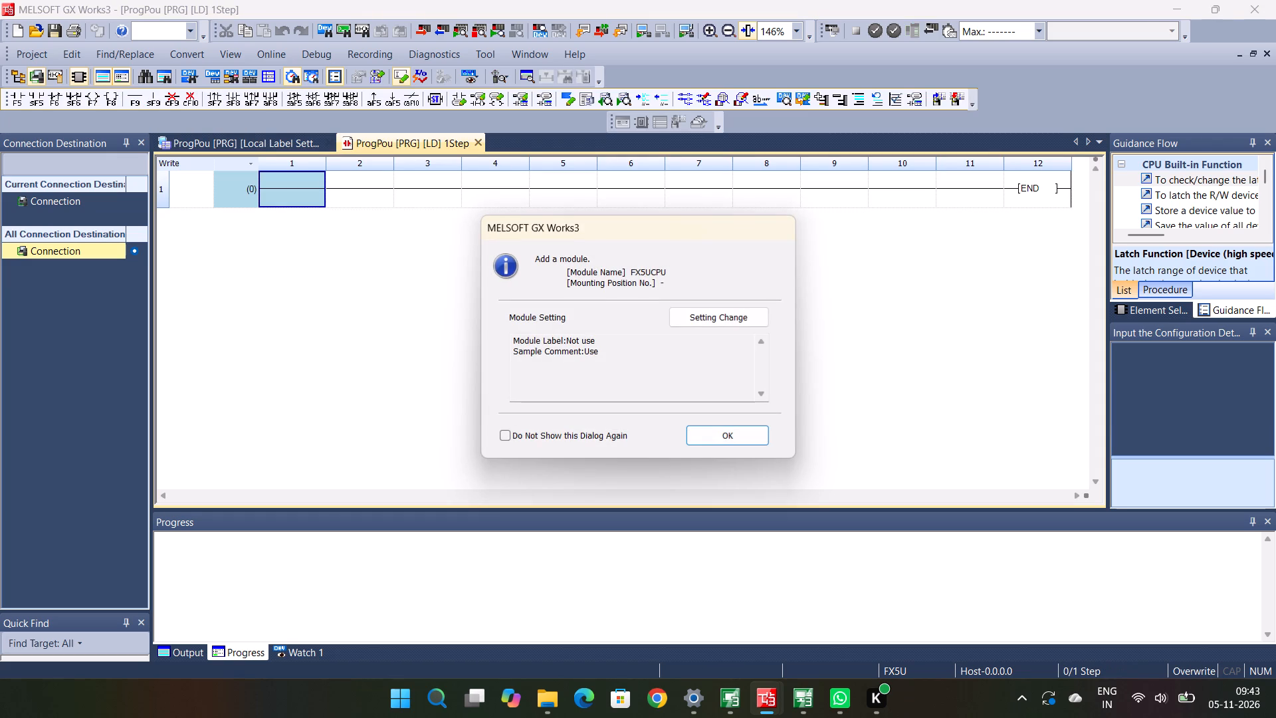
click(748, 438)
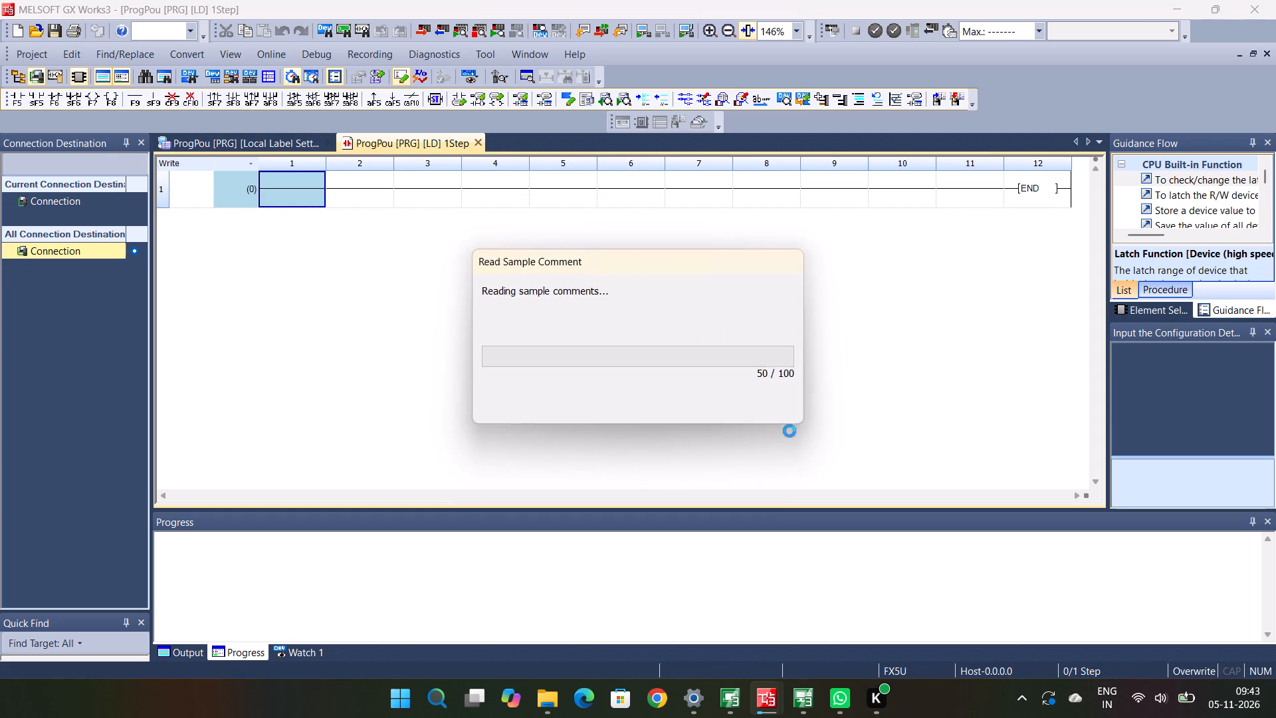
click(650, 419)
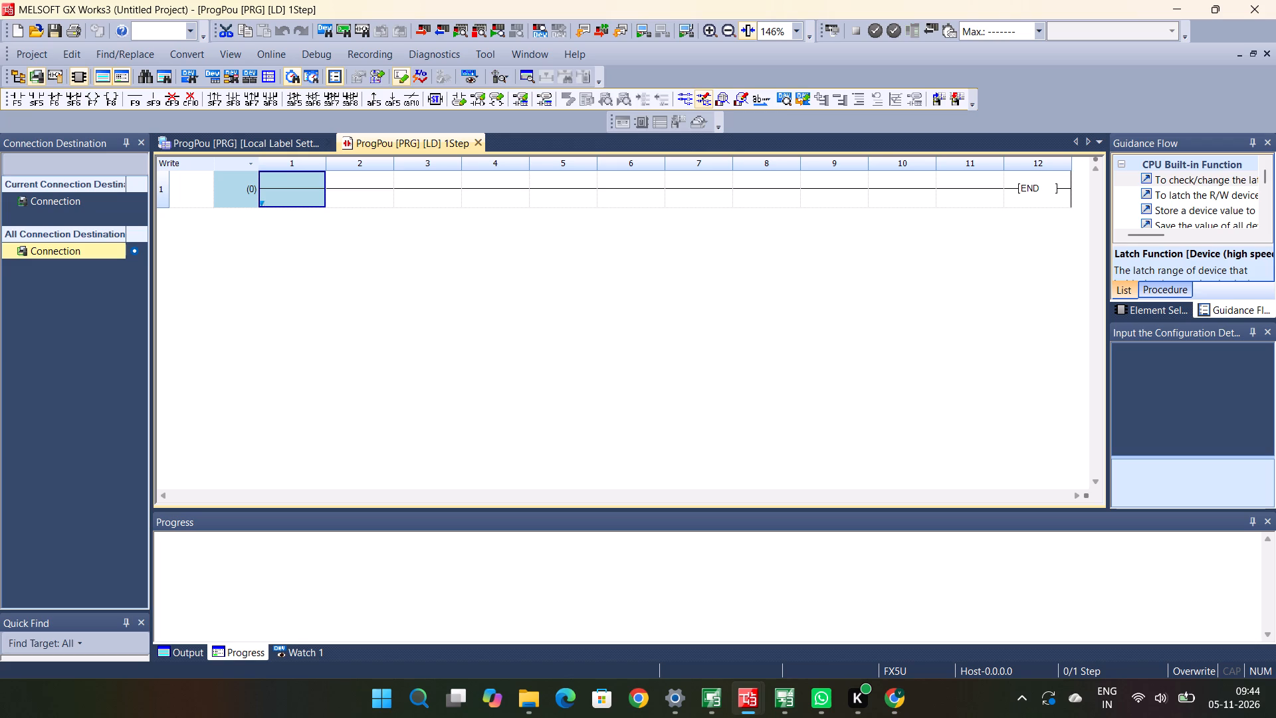
click(683, 608)
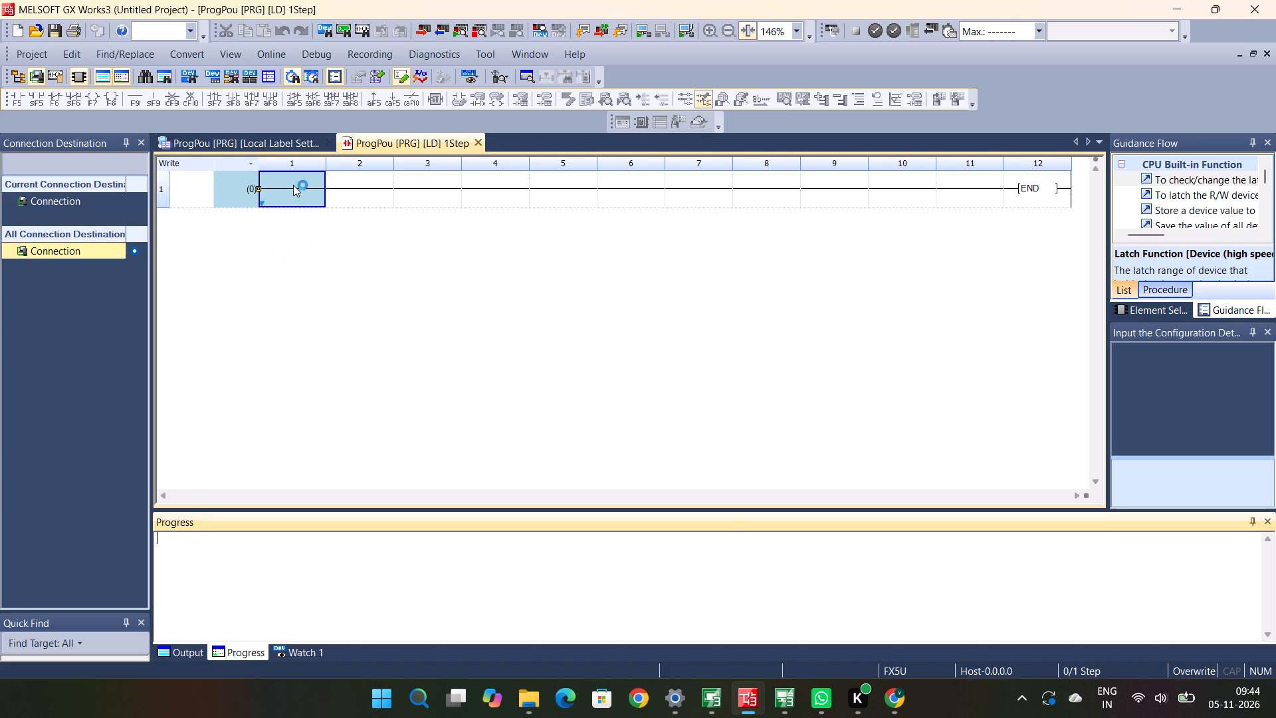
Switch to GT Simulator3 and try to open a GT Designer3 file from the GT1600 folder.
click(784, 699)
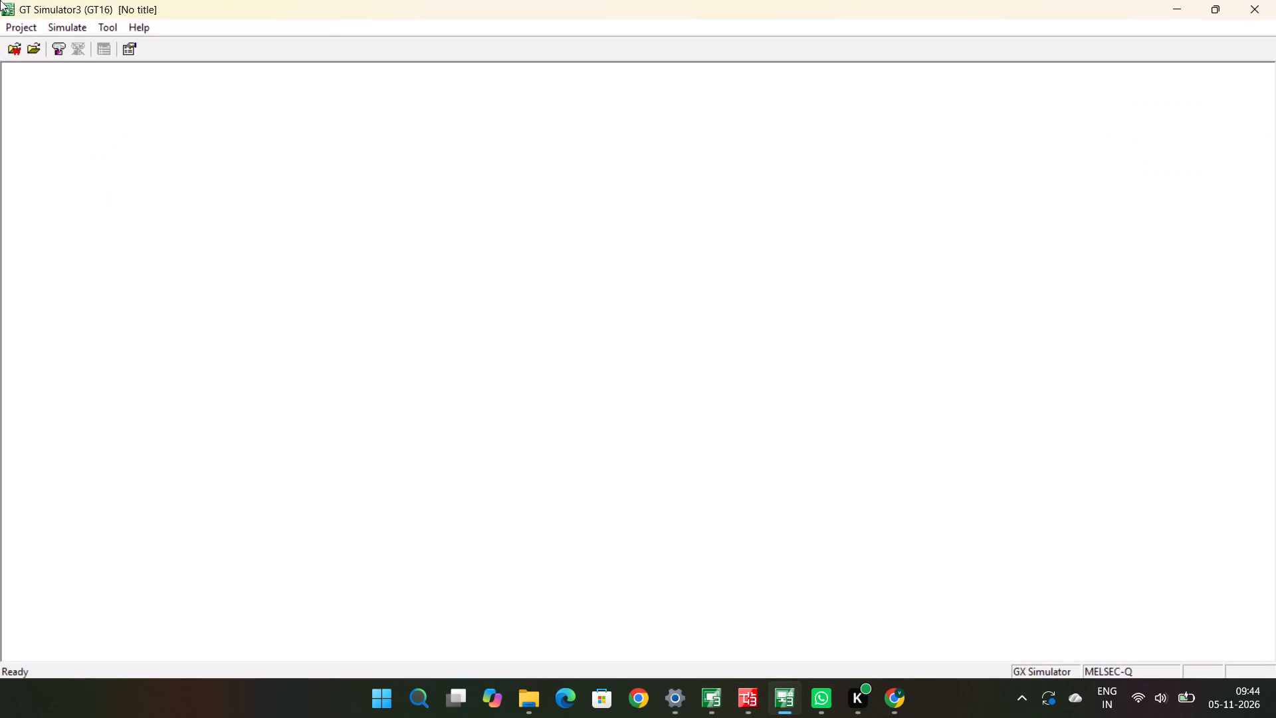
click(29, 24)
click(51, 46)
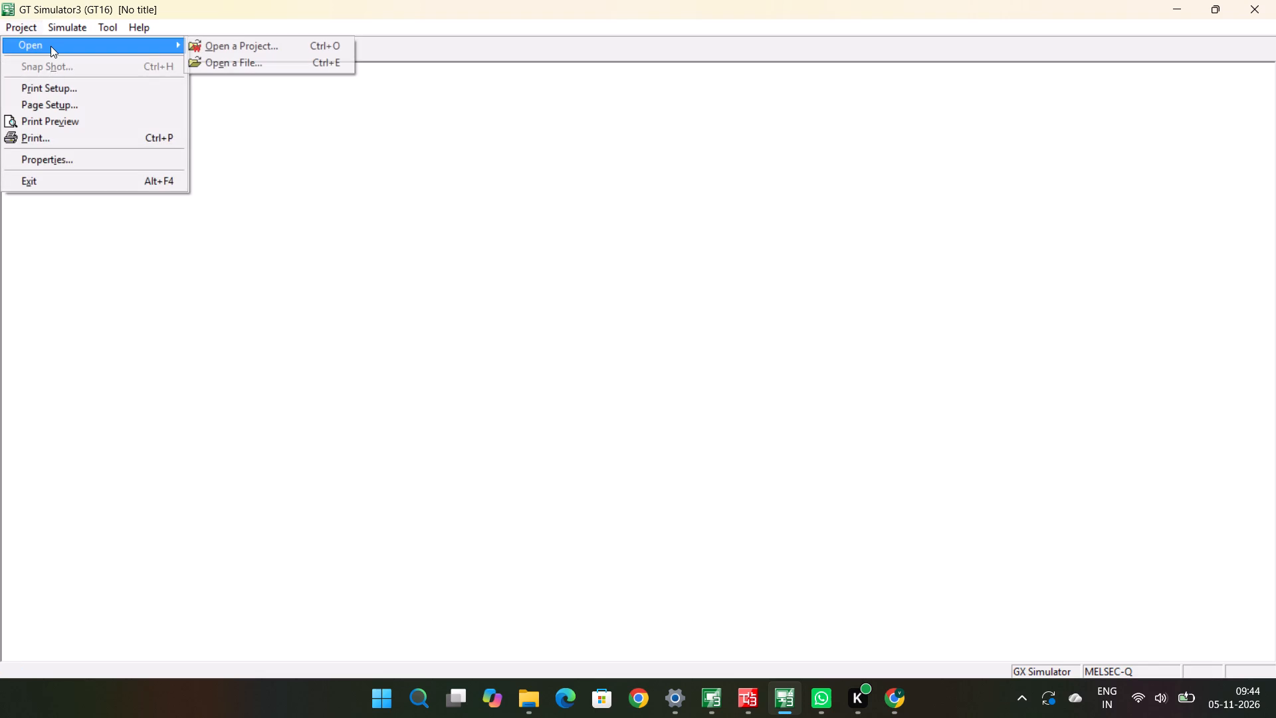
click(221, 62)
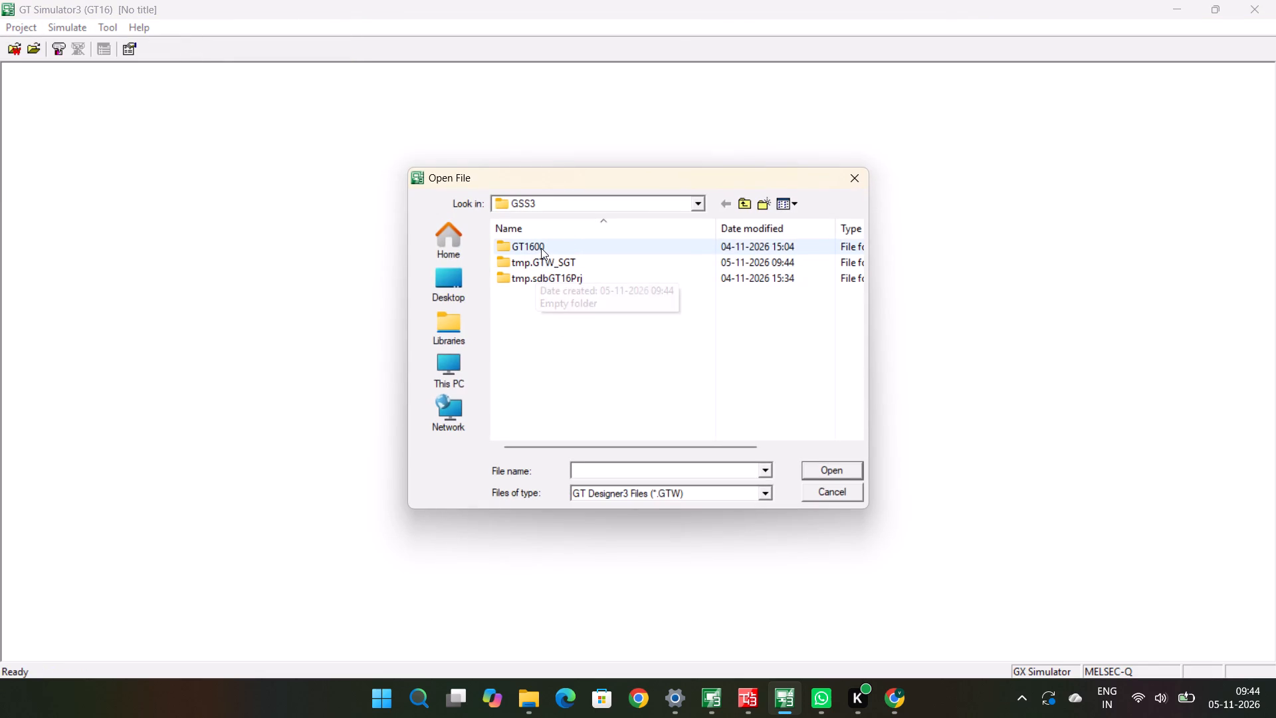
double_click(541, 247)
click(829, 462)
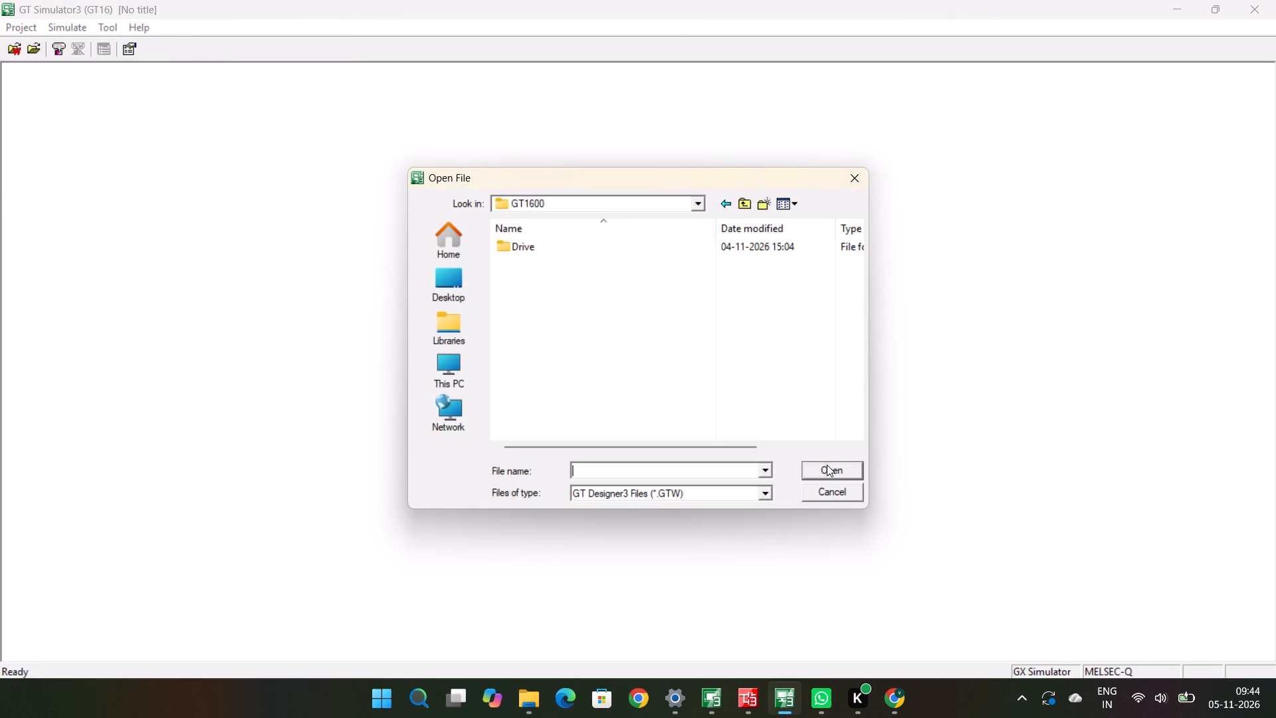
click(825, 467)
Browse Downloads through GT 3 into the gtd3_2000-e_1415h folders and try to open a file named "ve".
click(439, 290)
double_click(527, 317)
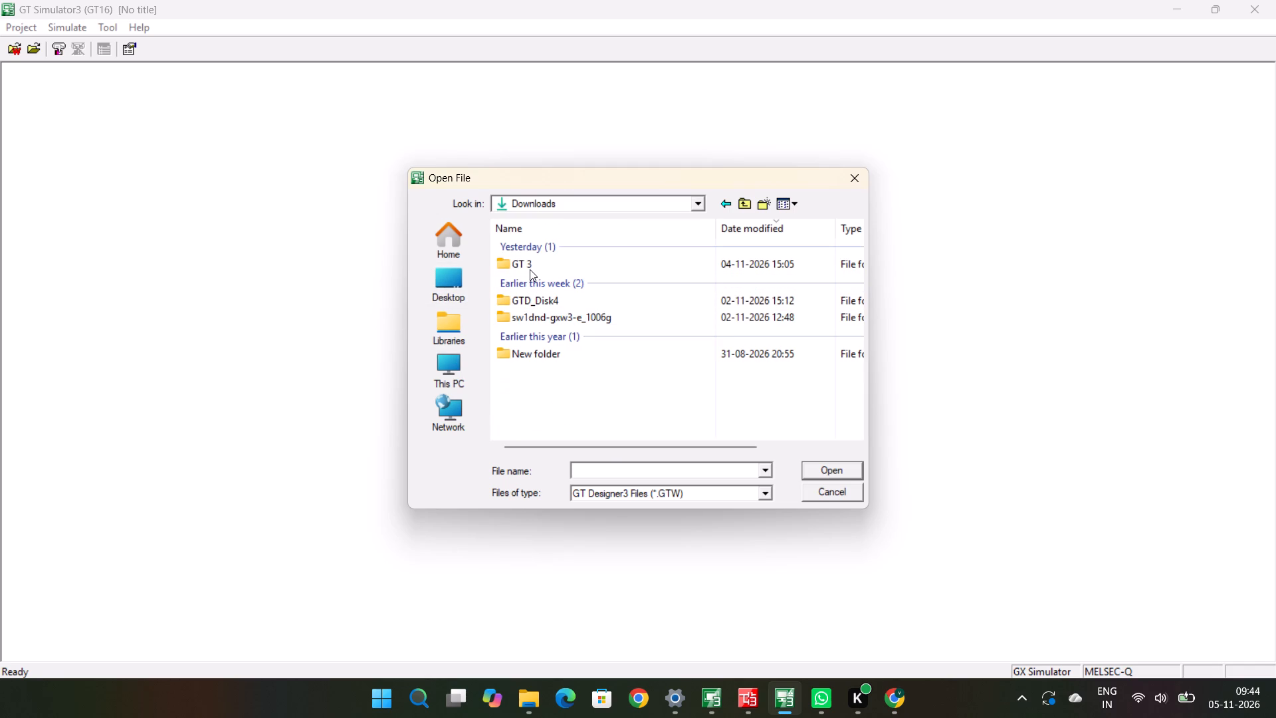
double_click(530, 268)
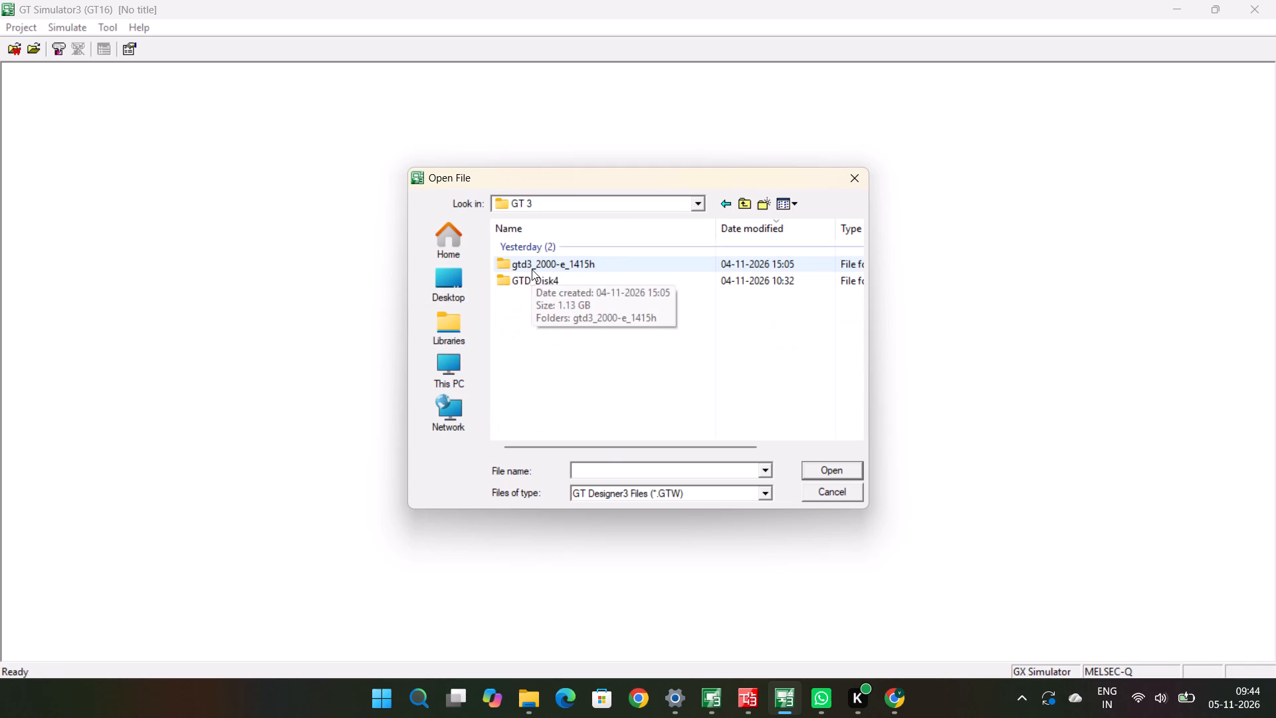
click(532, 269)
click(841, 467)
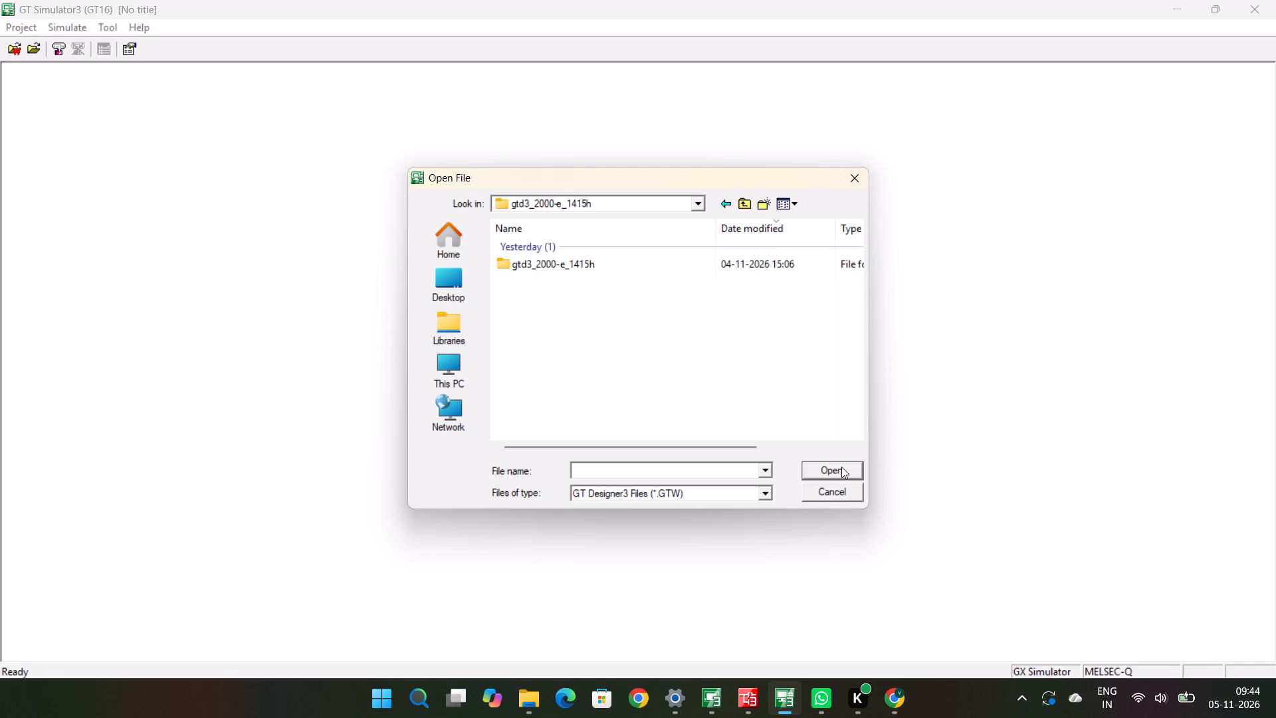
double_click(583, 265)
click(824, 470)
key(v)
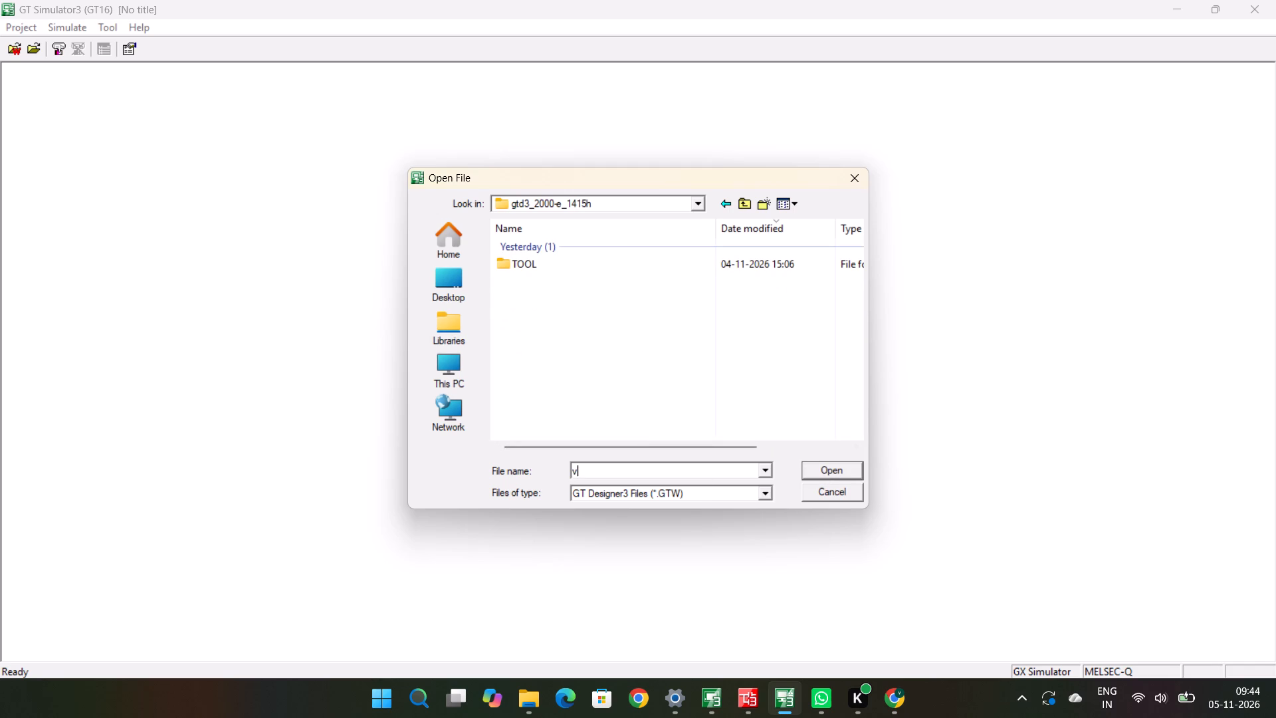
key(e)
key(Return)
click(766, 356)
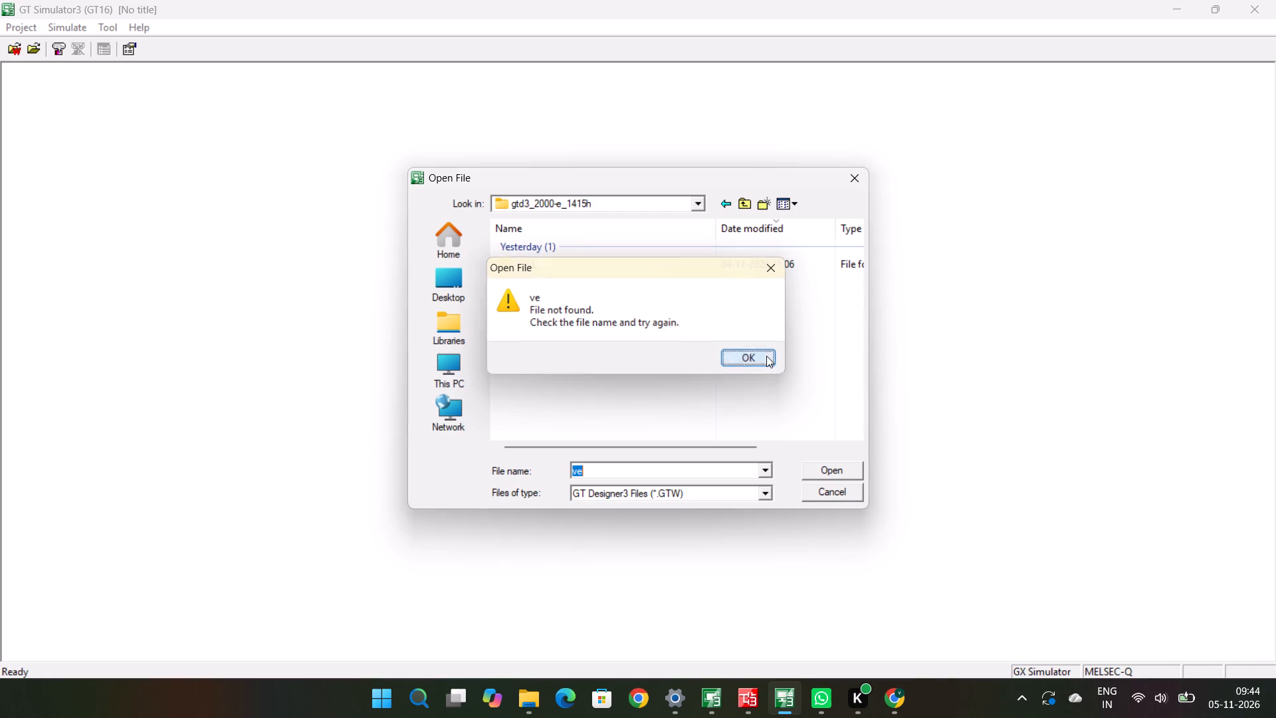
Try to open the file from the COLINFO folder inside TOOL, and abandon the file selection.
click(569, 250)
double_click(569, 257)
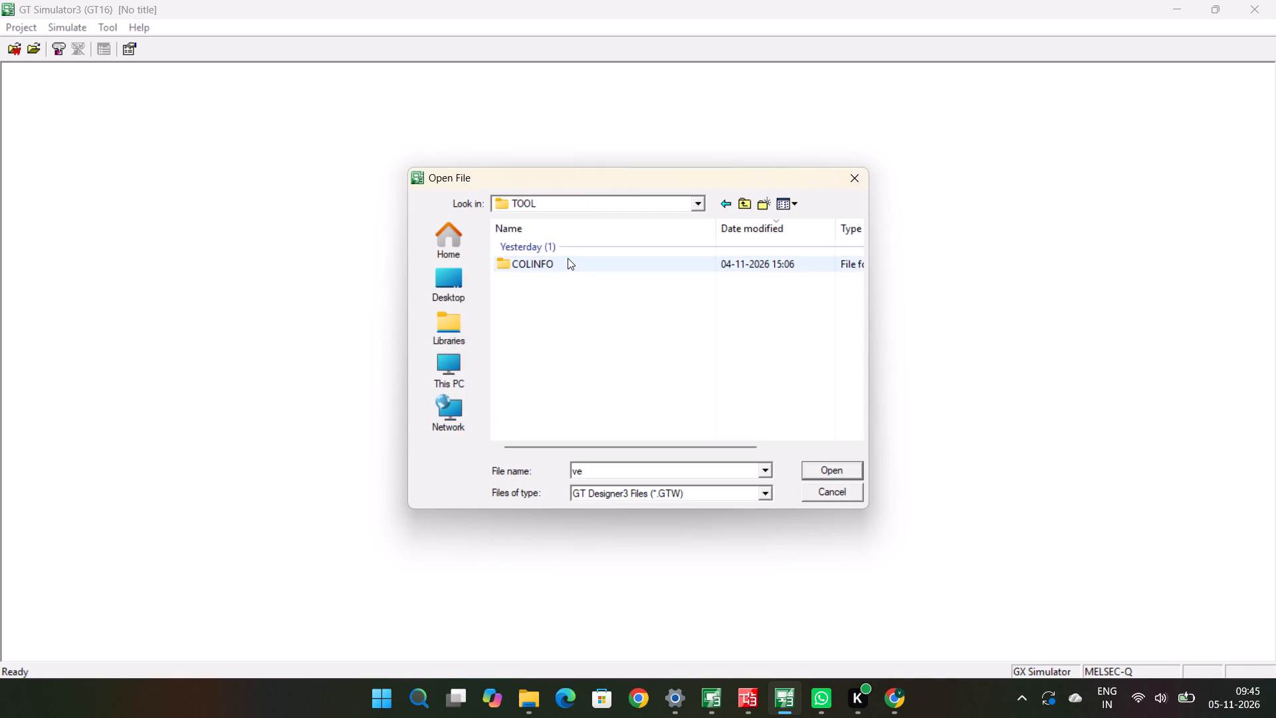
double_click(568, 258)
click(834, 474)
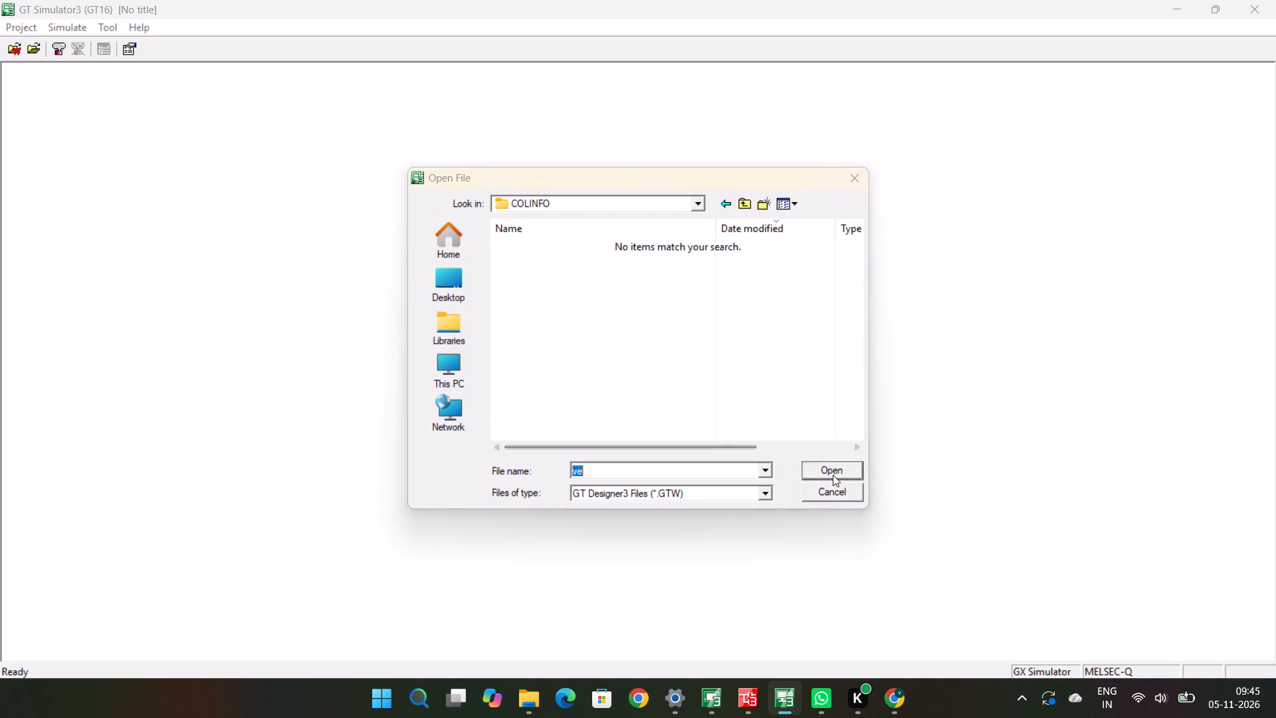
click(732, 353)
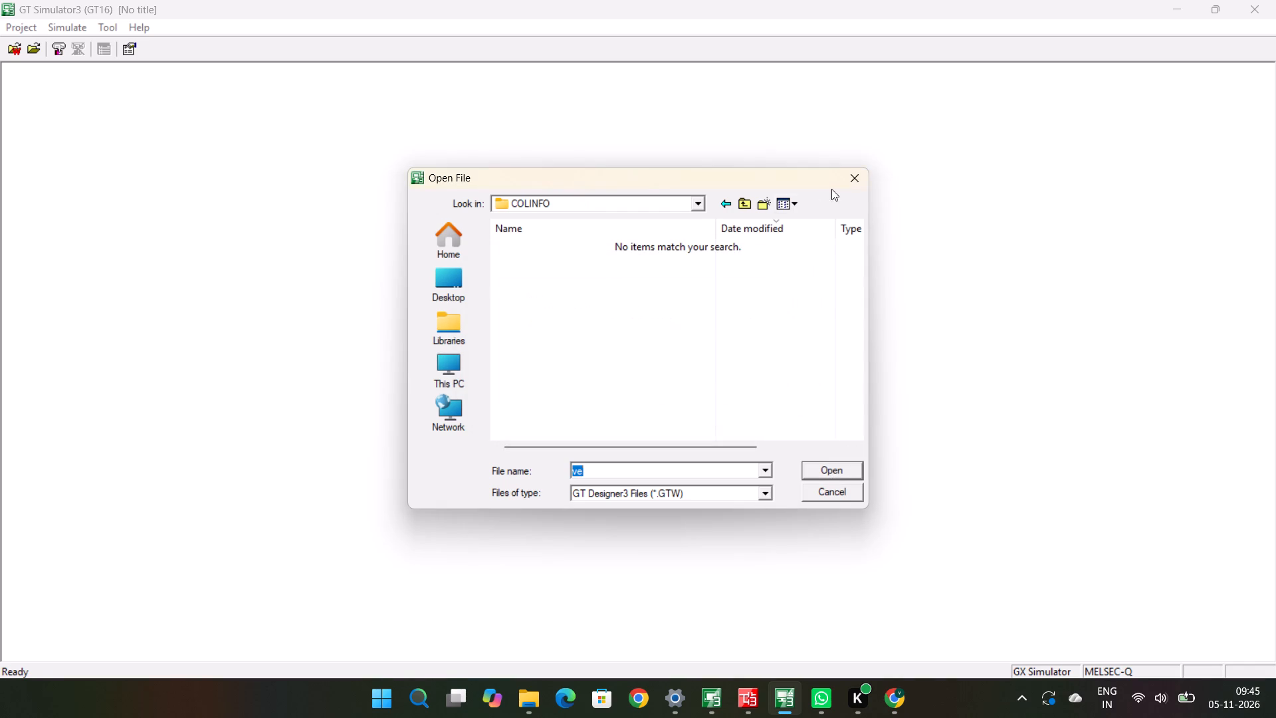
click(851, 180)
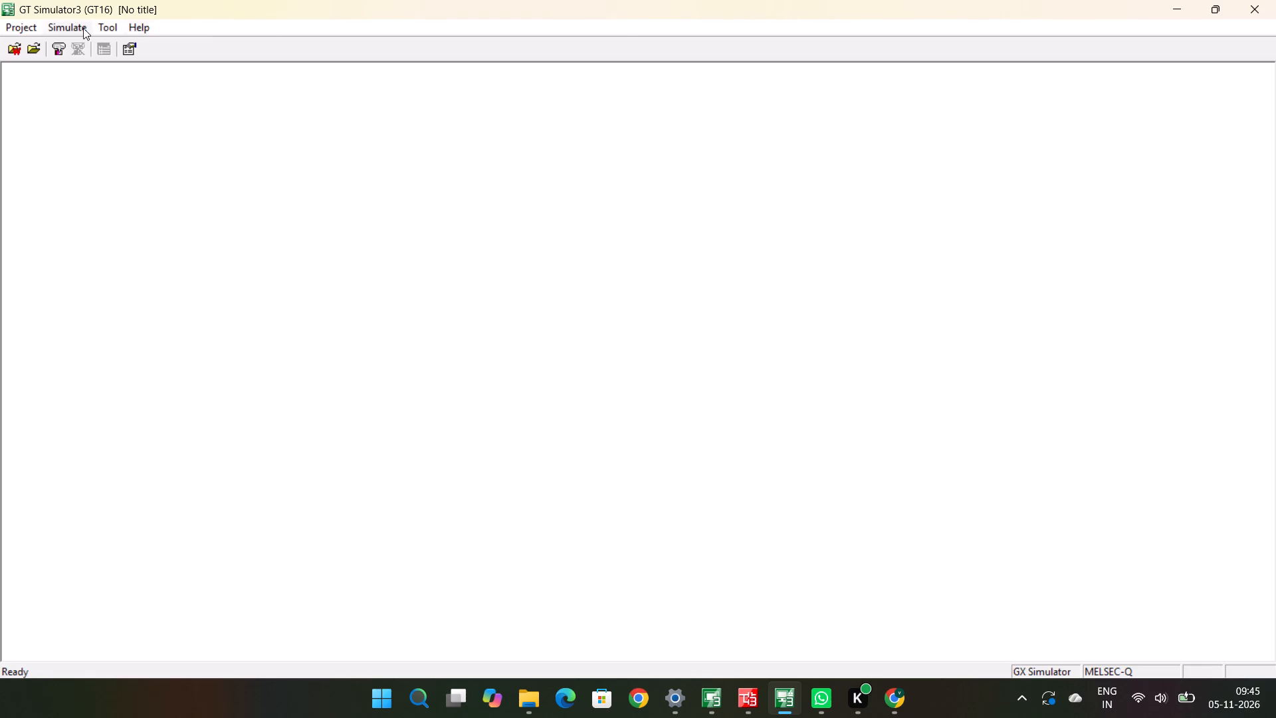
Close GT Simulator3 and switch to the untitled project in GT Designer3.
click(1152, 9)
click(1202, 4)
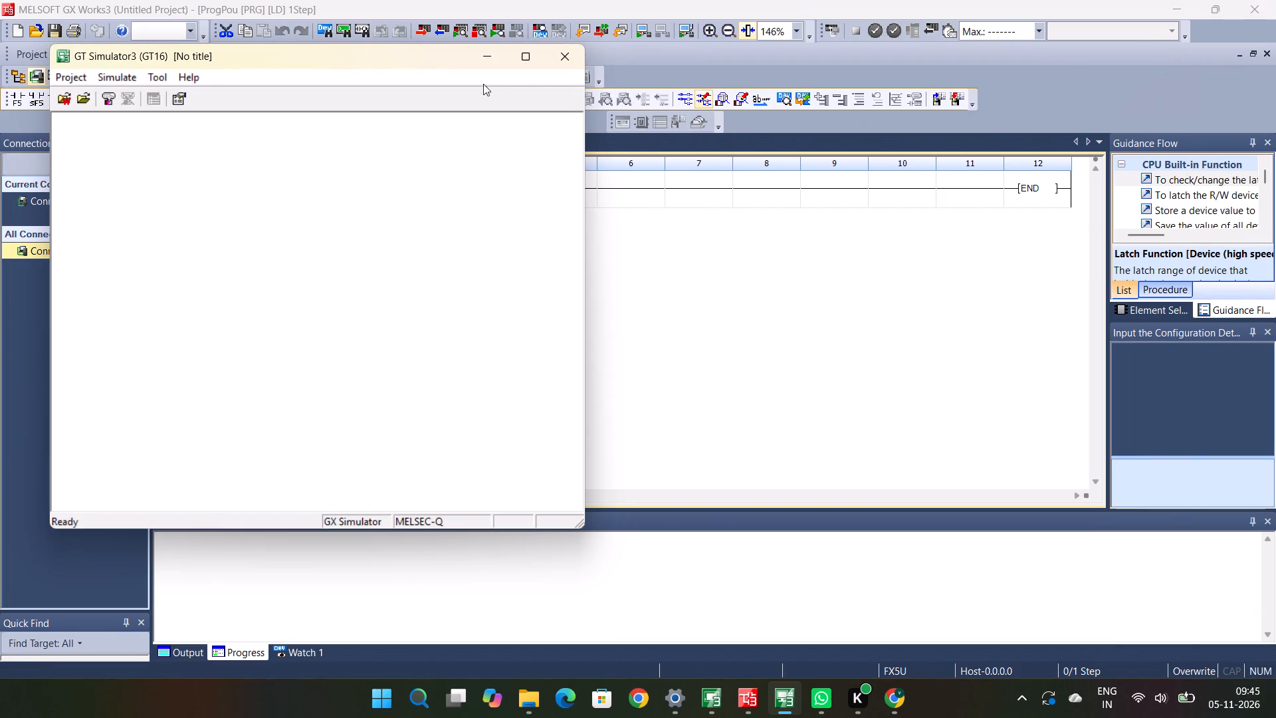
click(485, 57)
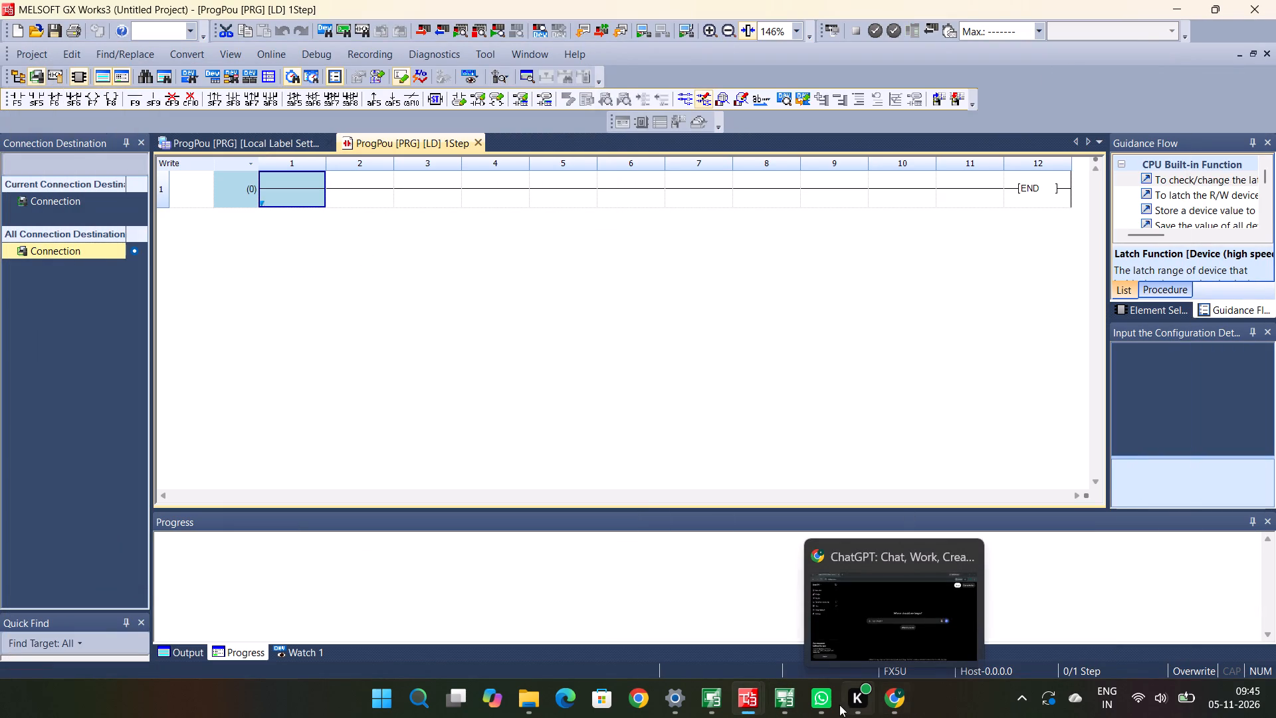
click(768, 703)
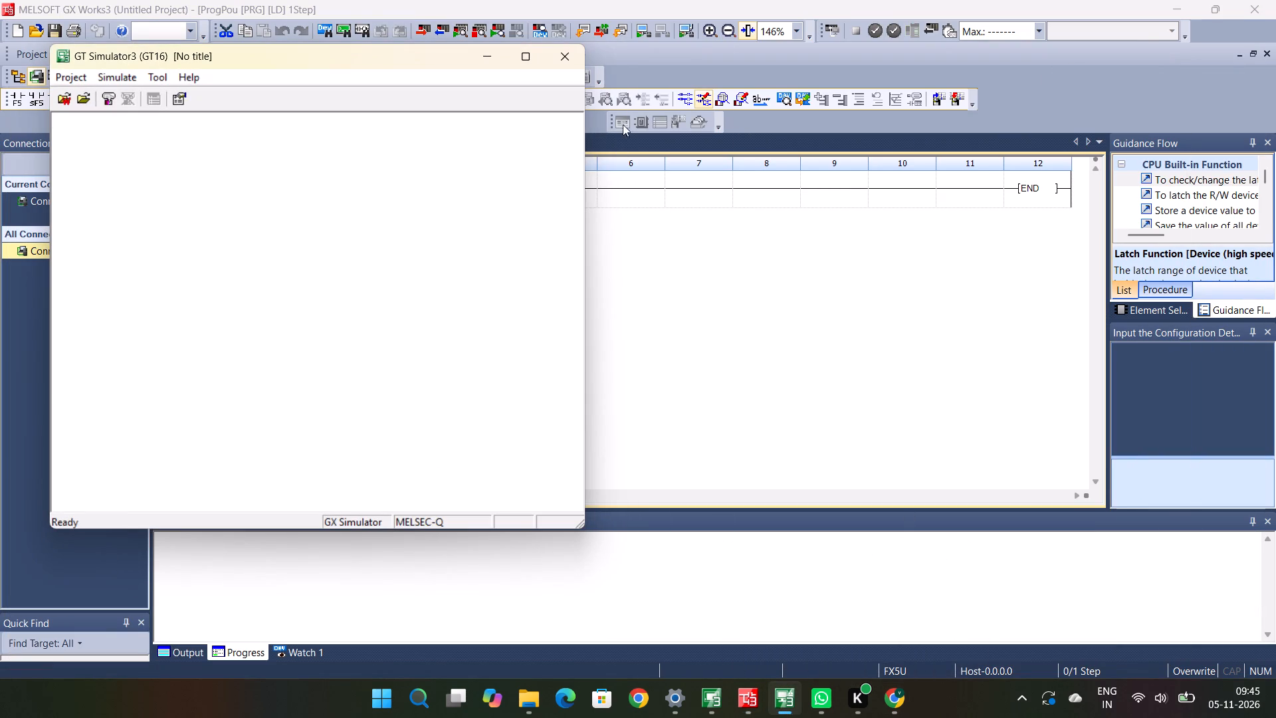
click(575, 51)
click(742, 703)
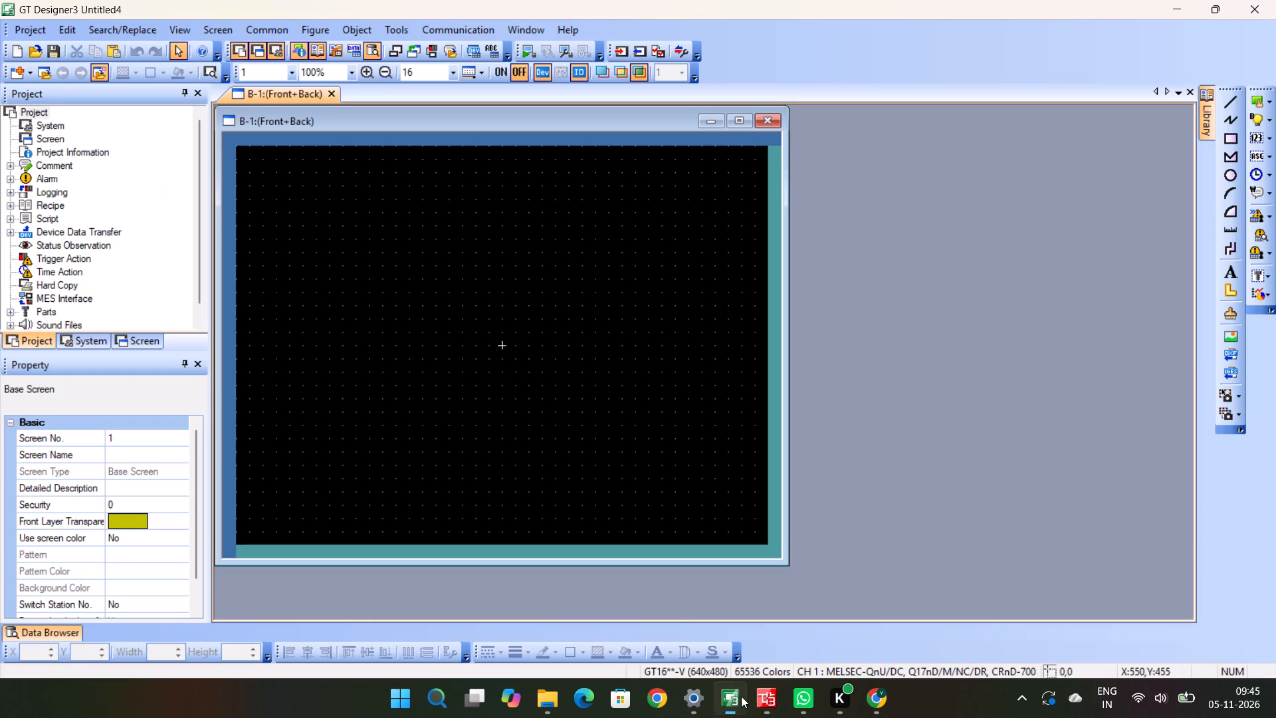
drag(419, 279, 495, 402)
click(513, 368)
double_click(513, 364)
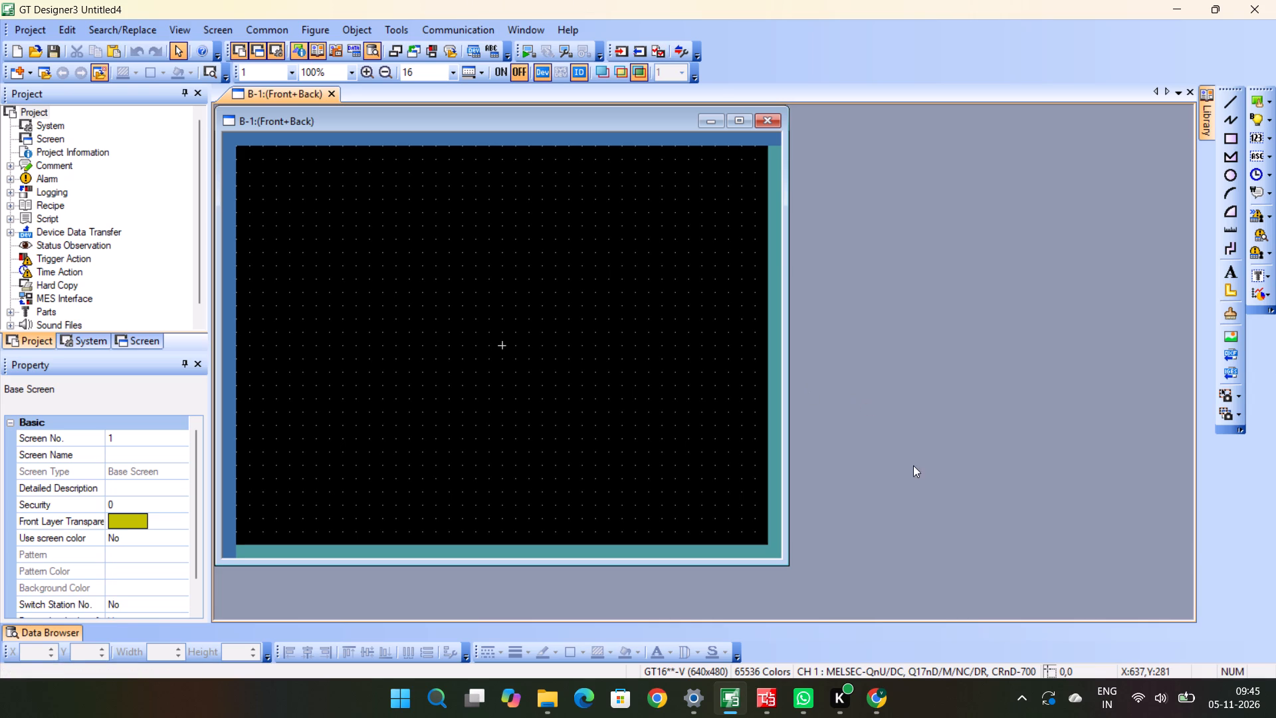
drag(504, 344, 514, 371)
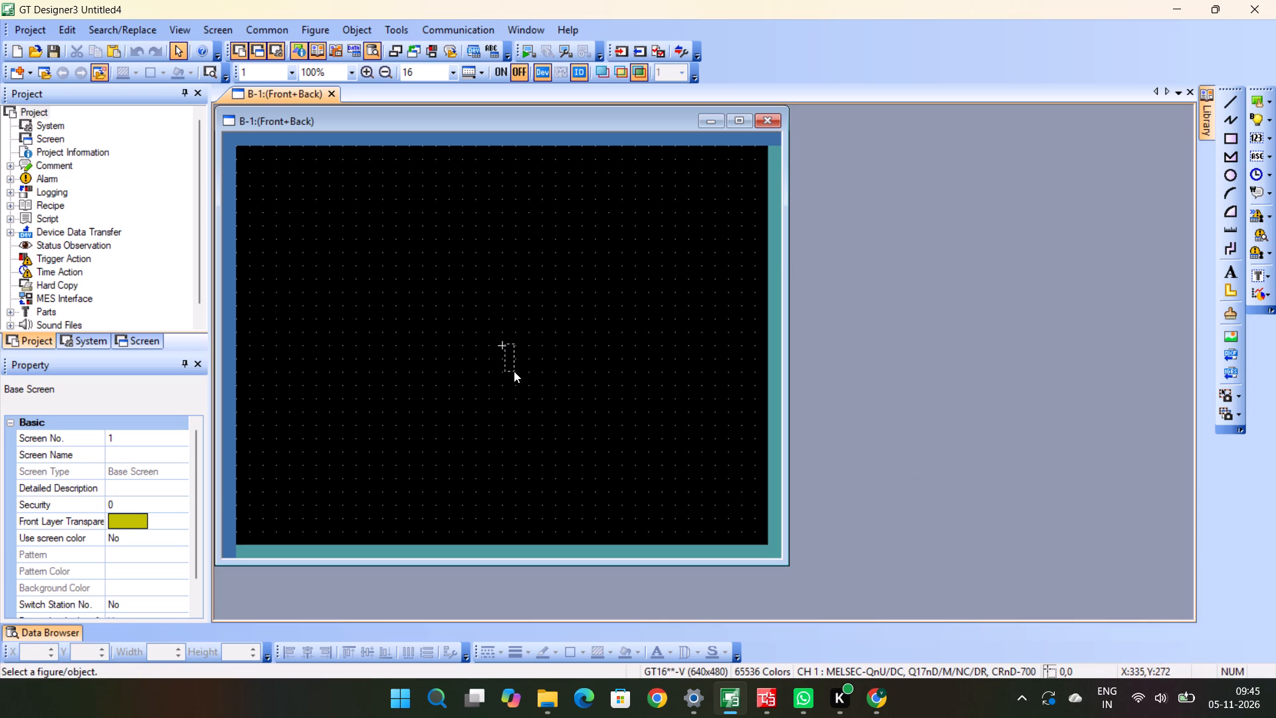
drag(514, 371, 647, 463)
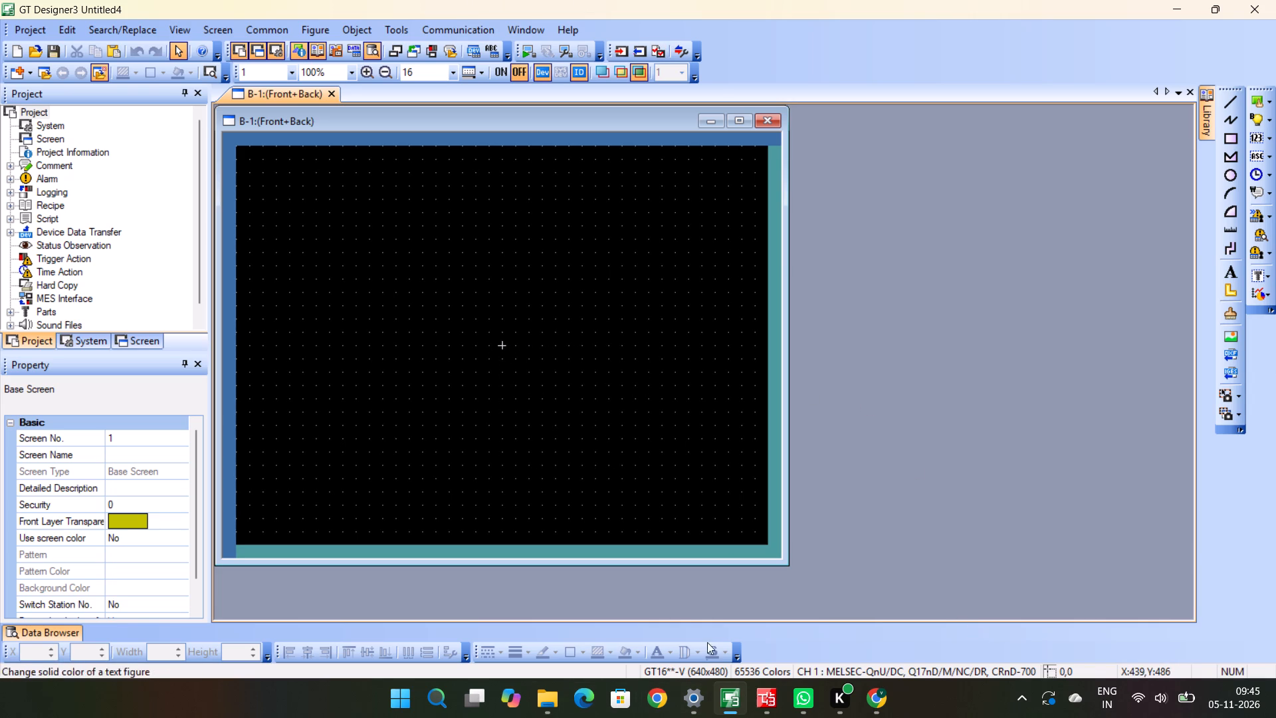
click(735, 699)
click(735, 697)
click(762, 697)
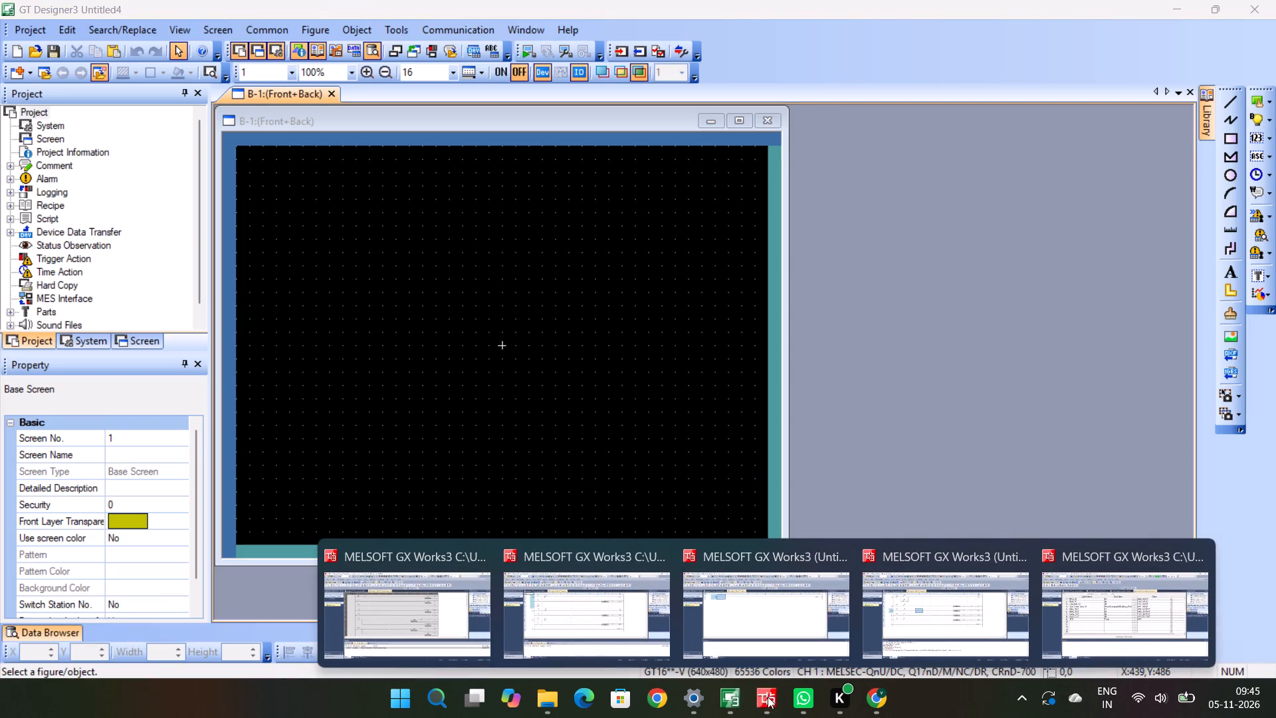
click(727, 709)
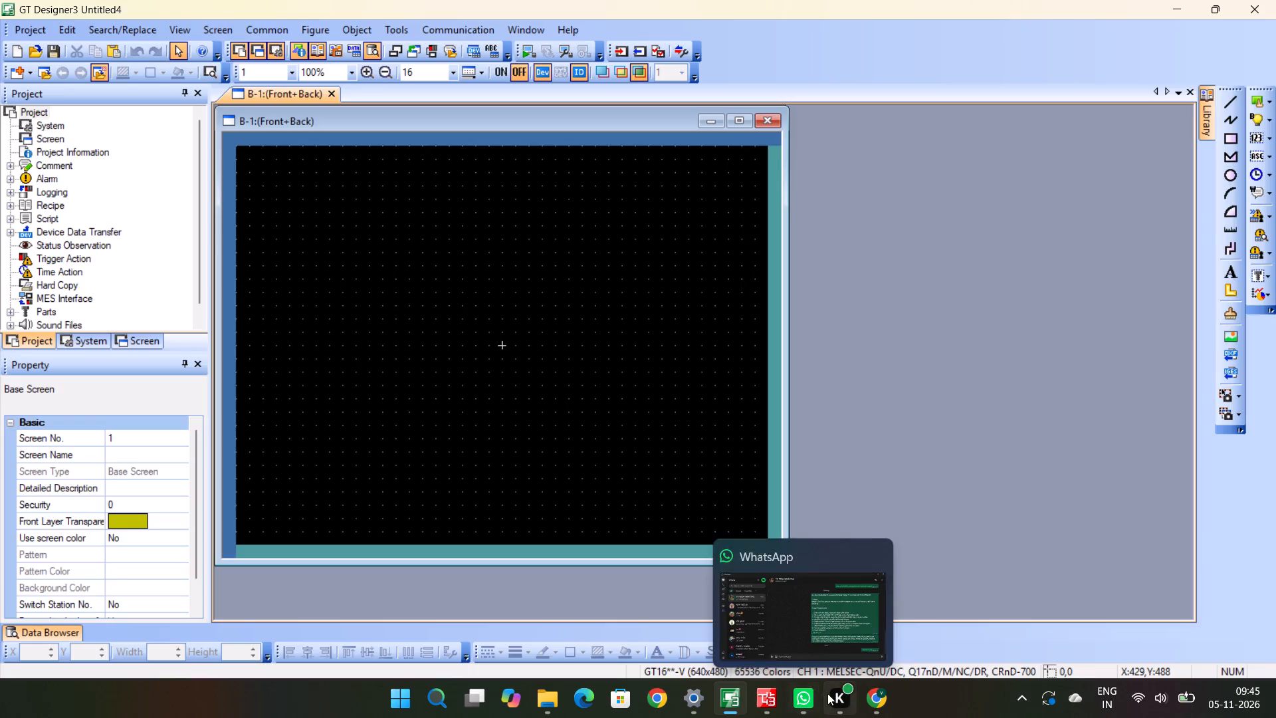
Open Settings and review the device and Windows specifications on the About page.
click(696, 705)
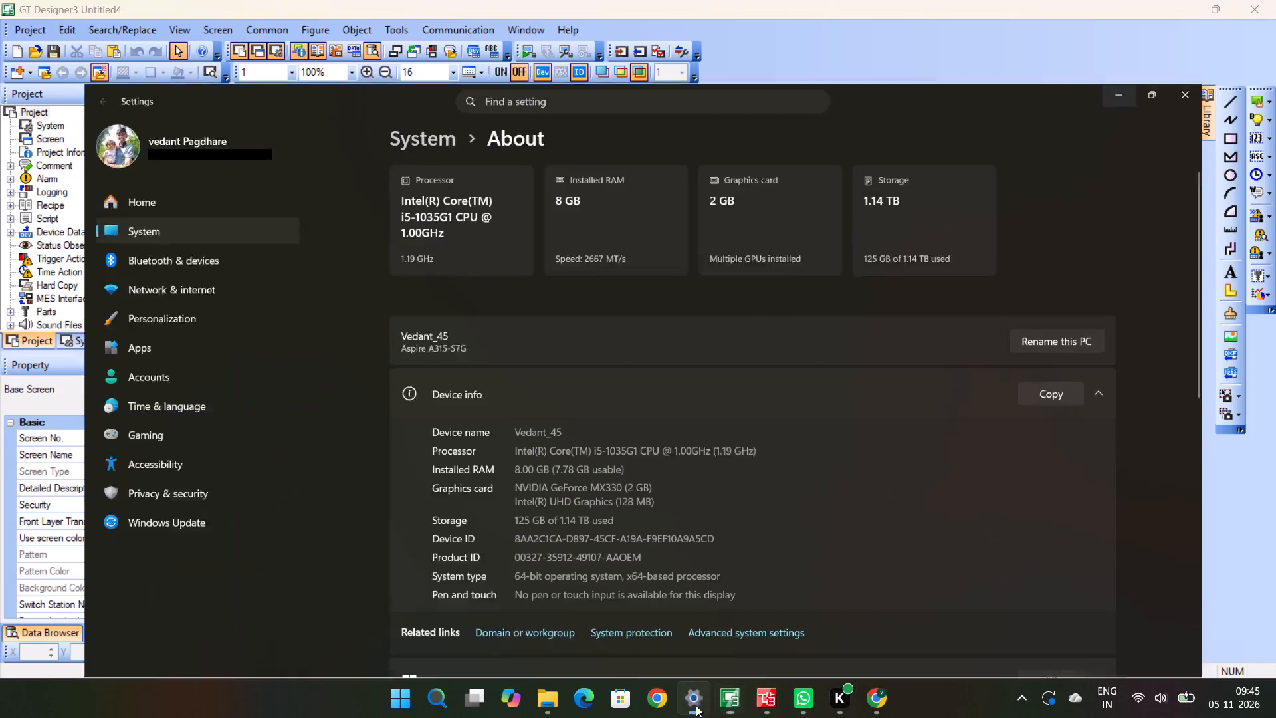
scroll(615, 533, down, 2)
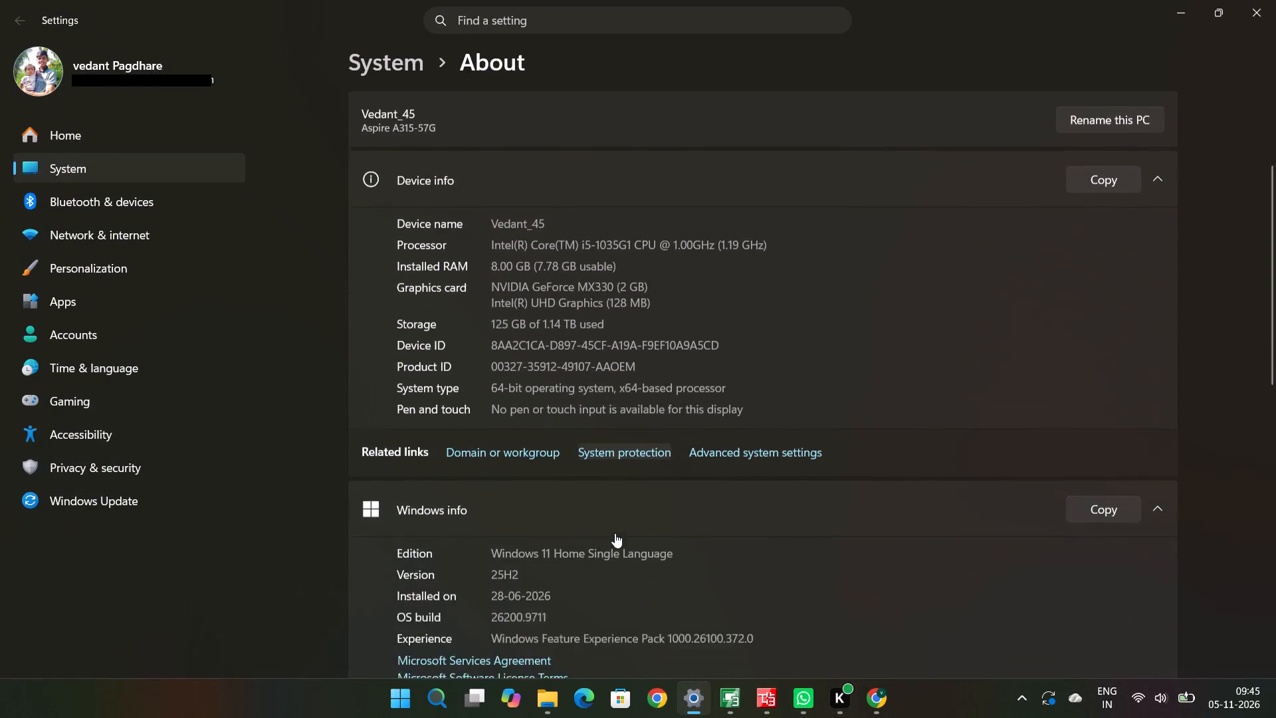
scroll(607, 535, down, 2)
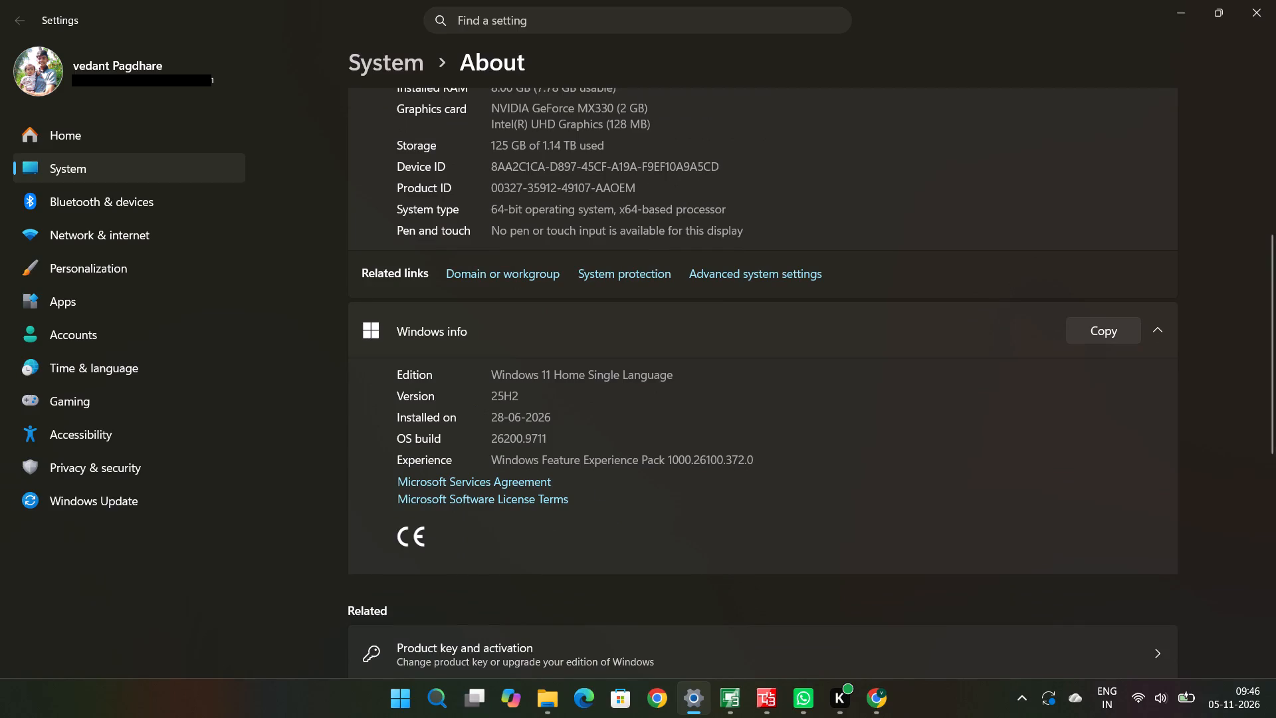
scroll(561, 463, up, 1)
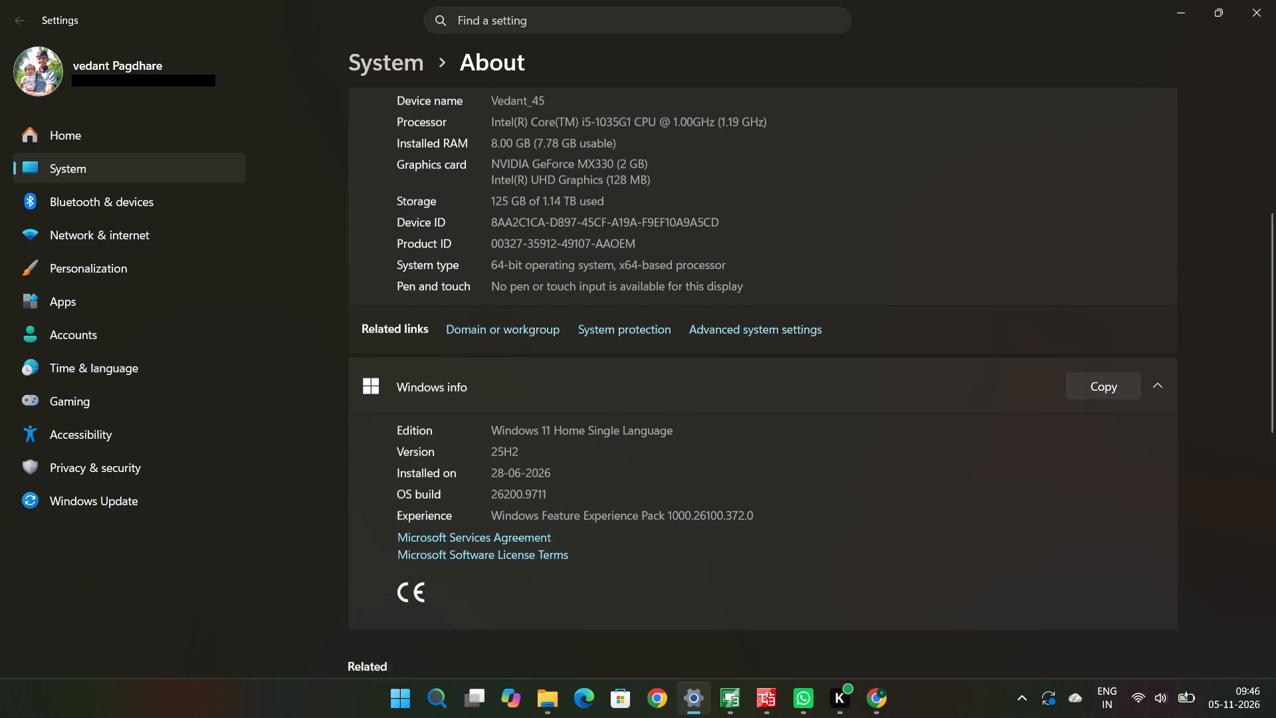
scroll(572, 441, down, 1)
Switch back to the untitled project in GT Designer3.
click(750, 709)
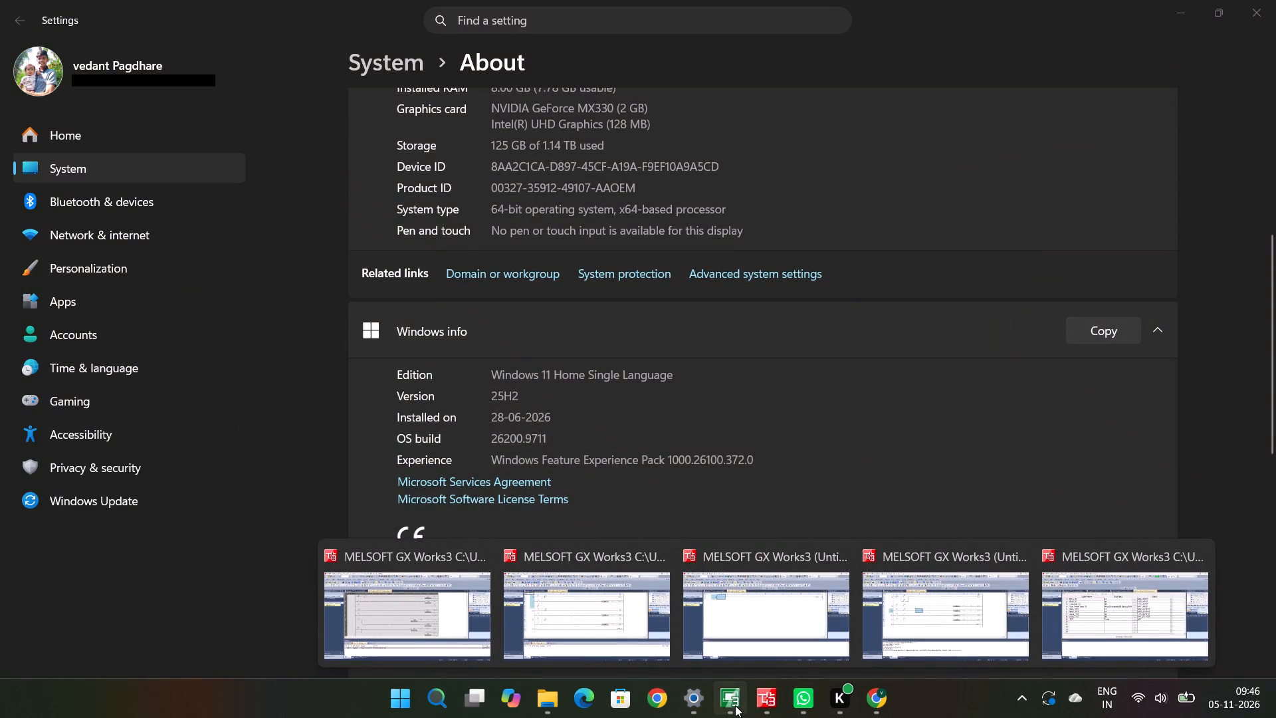
click(735, 705)
click(773, 701)
click(574, 361)
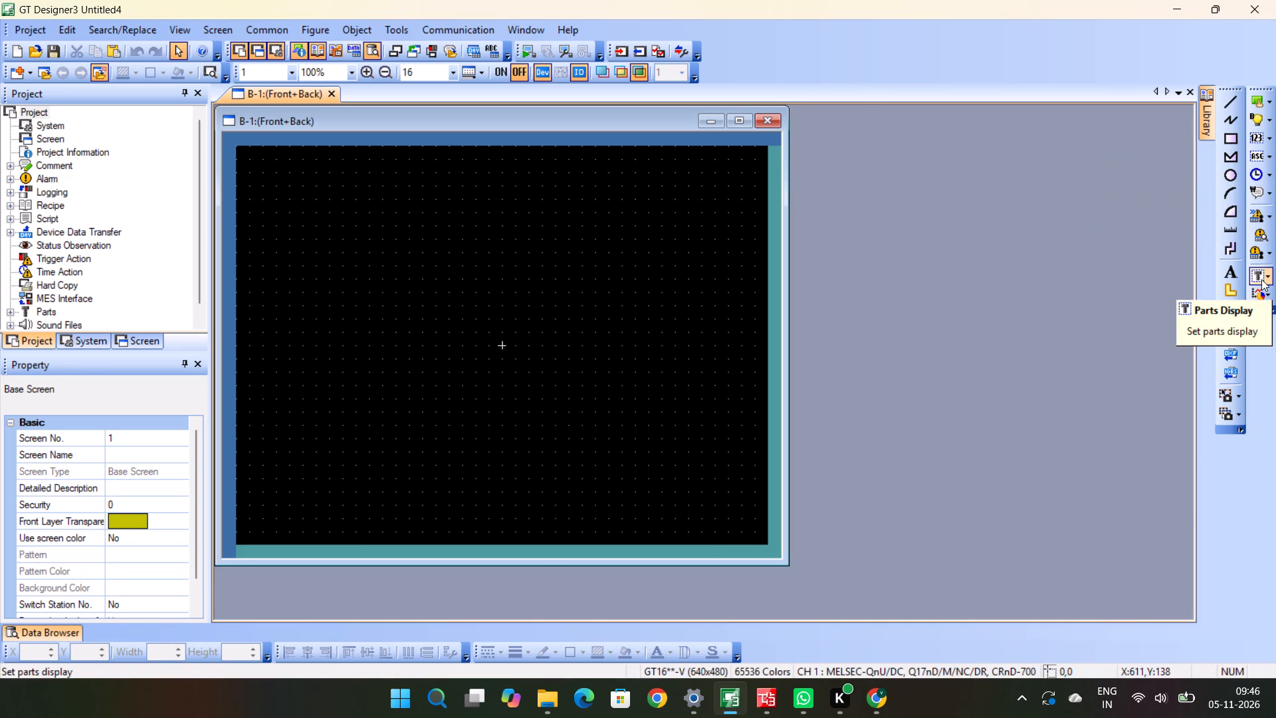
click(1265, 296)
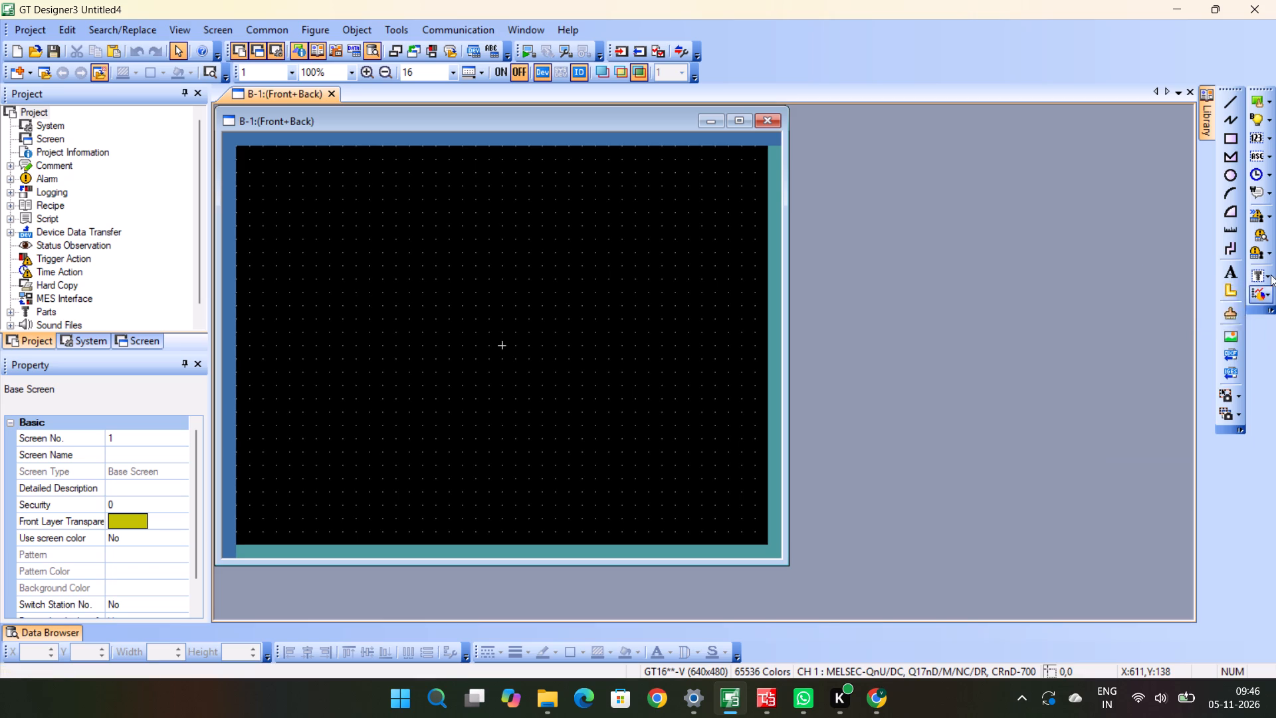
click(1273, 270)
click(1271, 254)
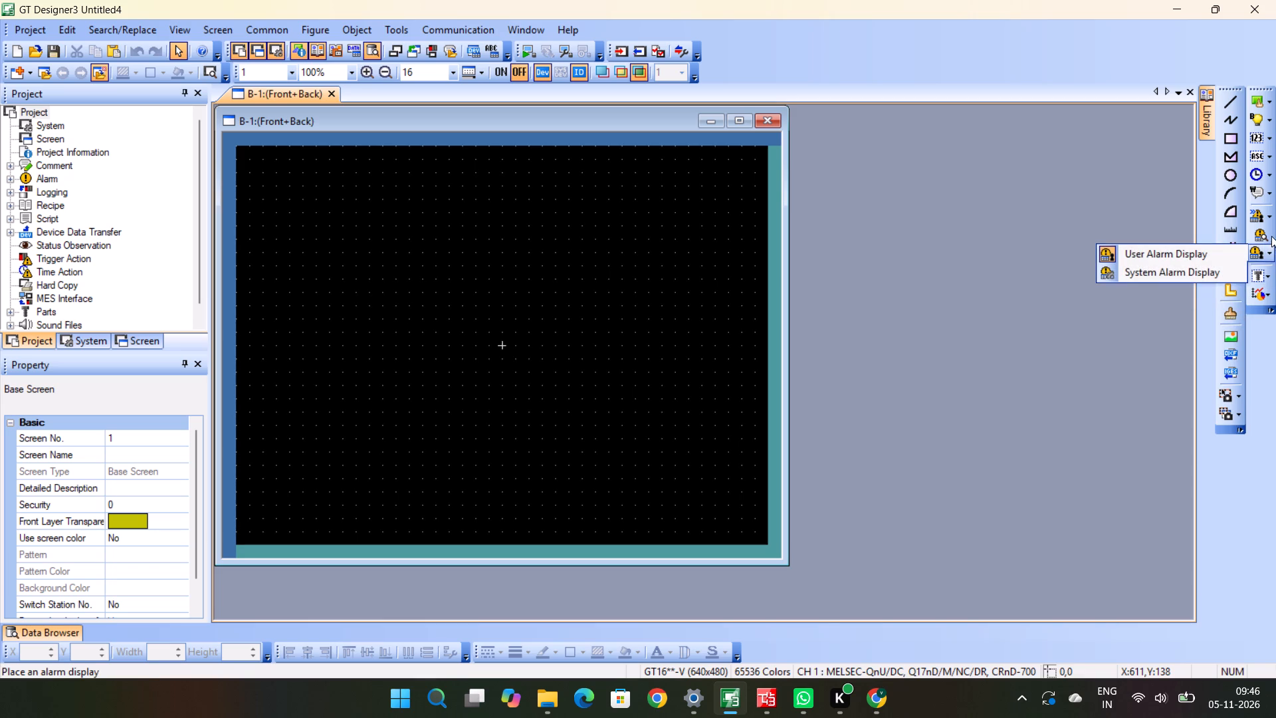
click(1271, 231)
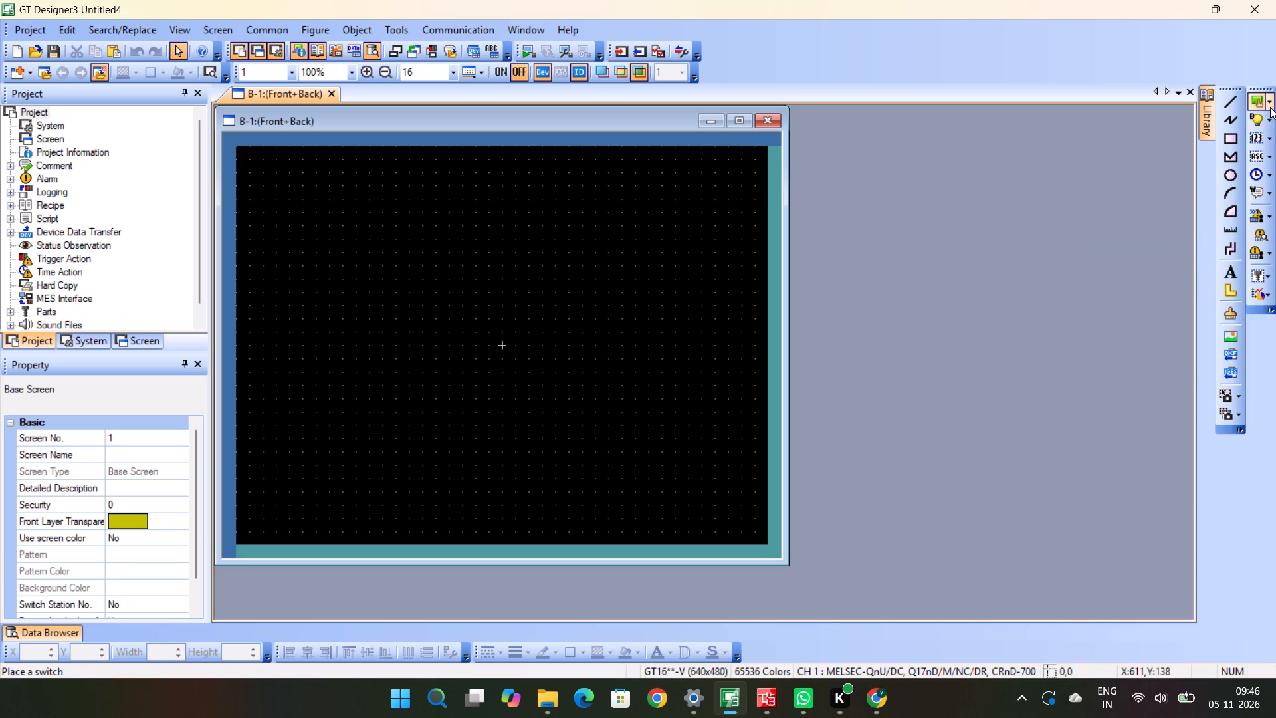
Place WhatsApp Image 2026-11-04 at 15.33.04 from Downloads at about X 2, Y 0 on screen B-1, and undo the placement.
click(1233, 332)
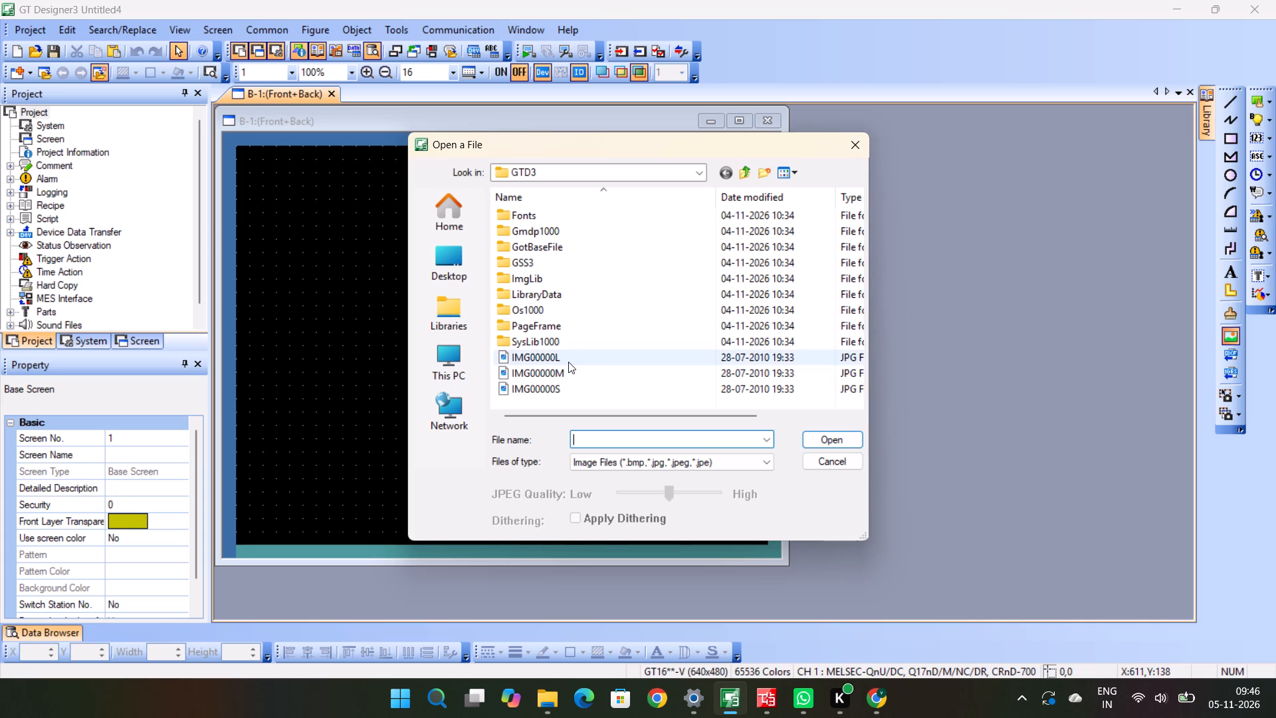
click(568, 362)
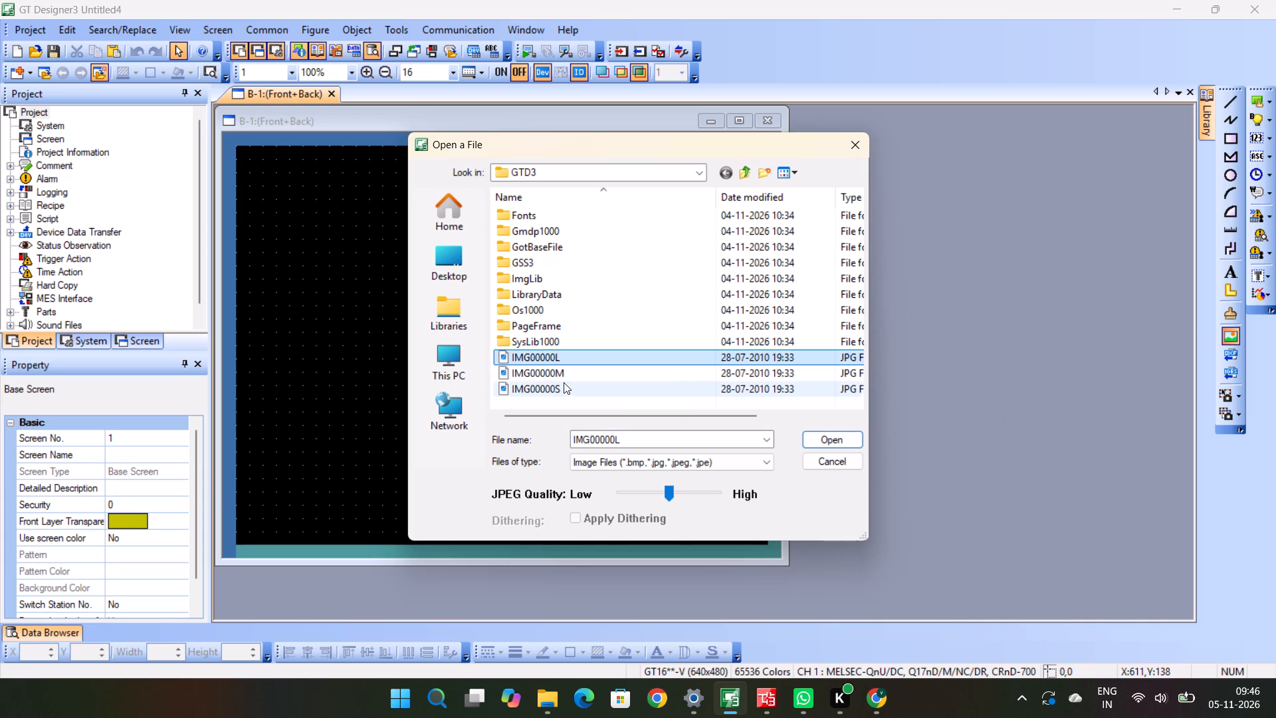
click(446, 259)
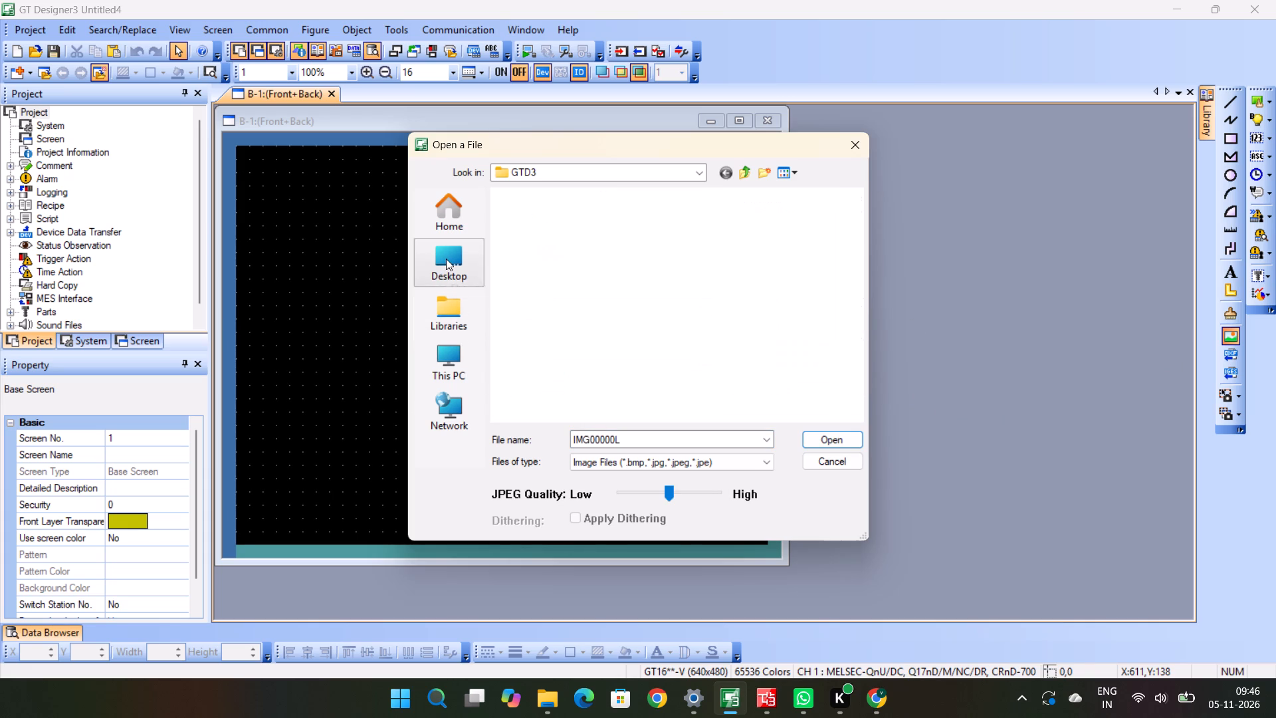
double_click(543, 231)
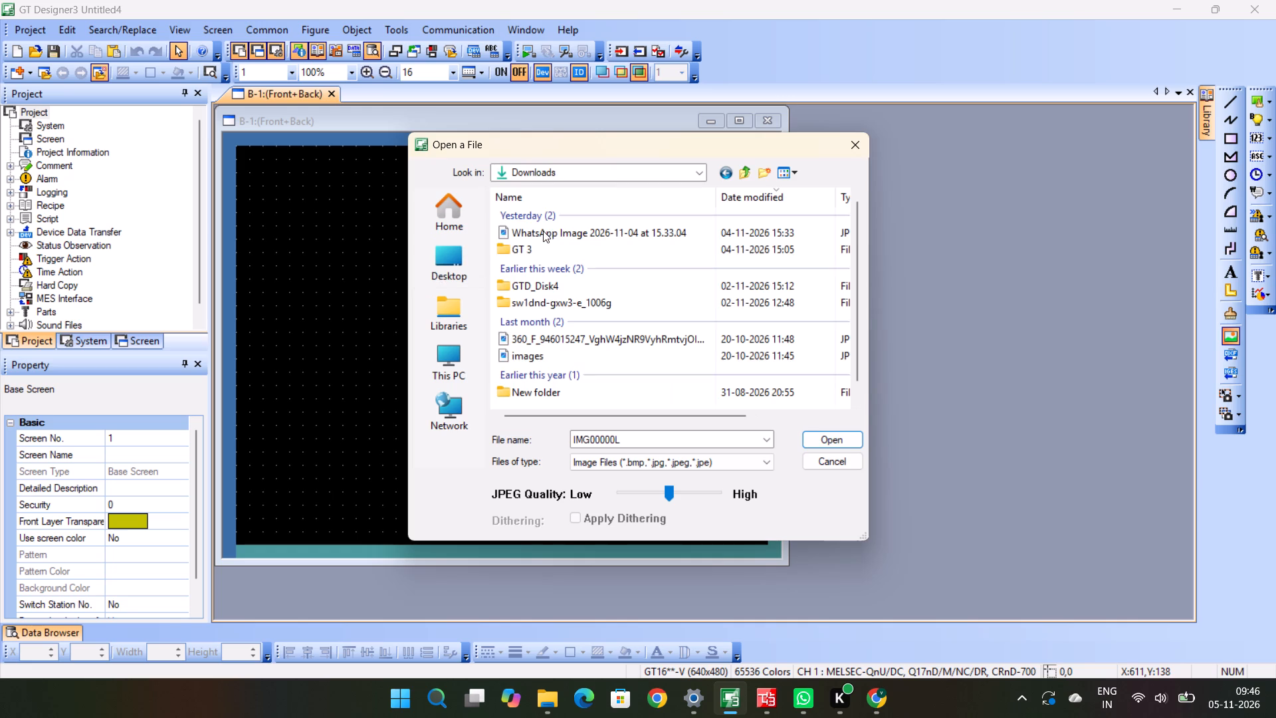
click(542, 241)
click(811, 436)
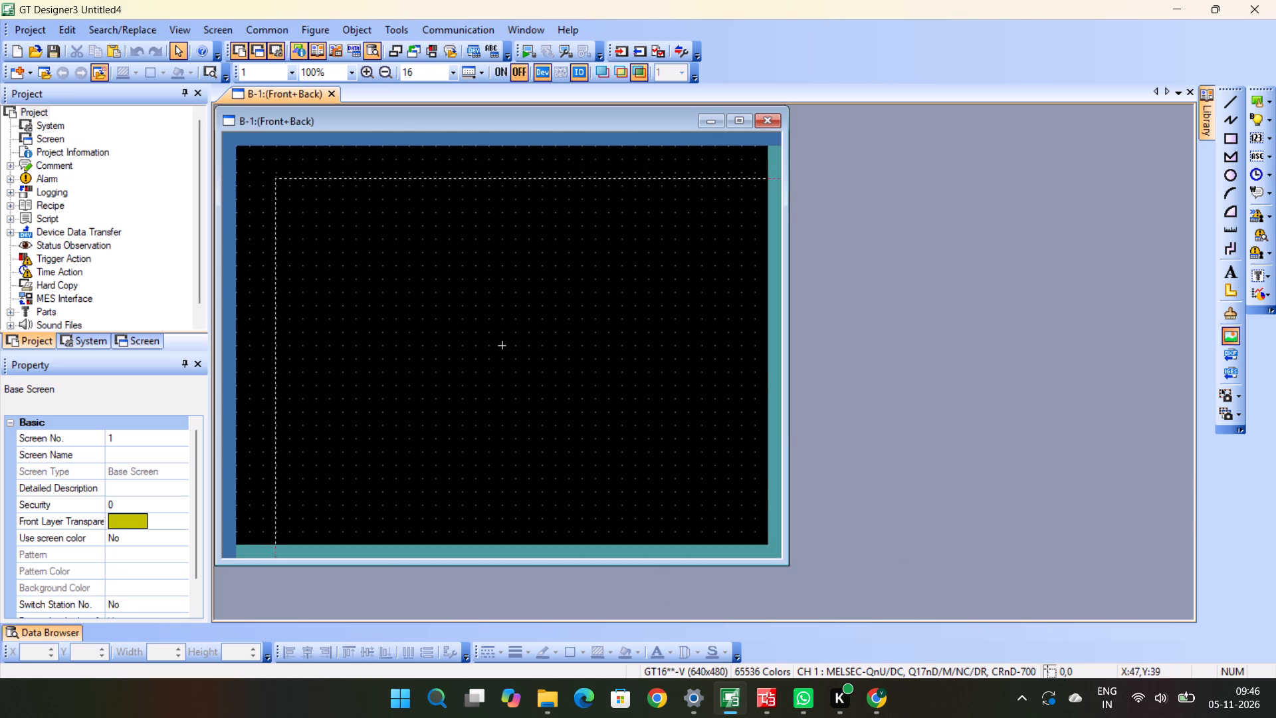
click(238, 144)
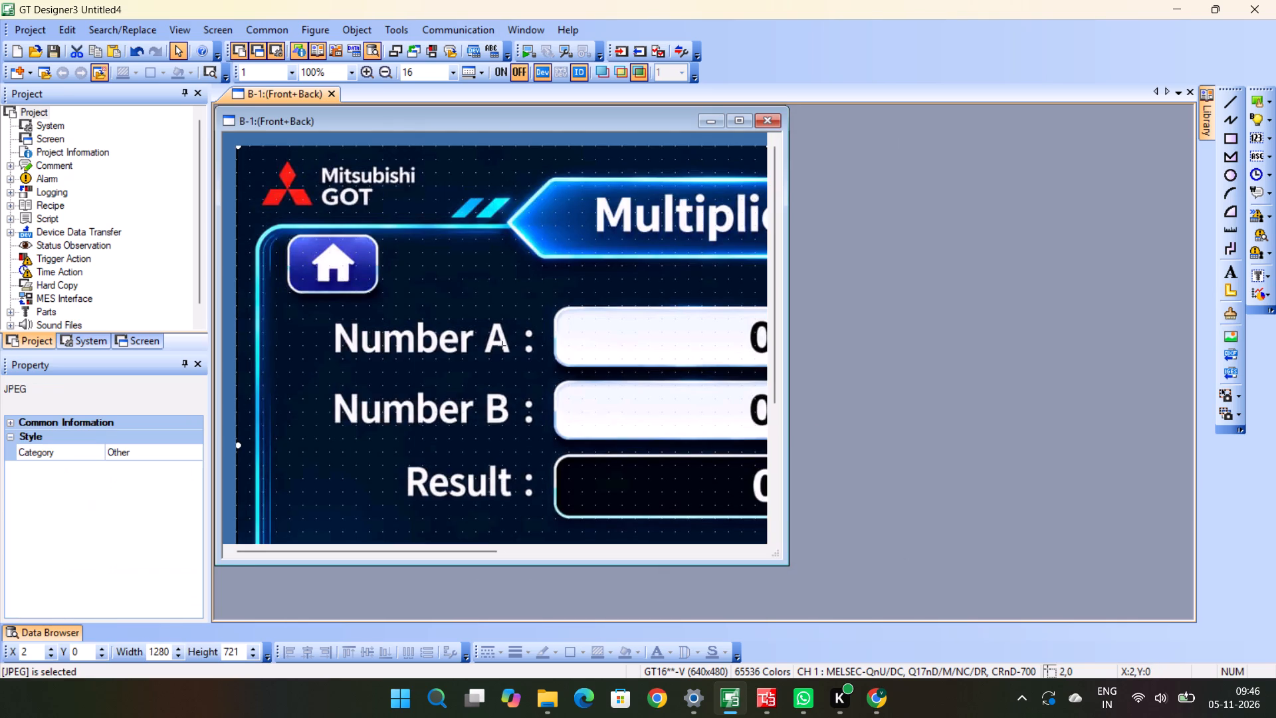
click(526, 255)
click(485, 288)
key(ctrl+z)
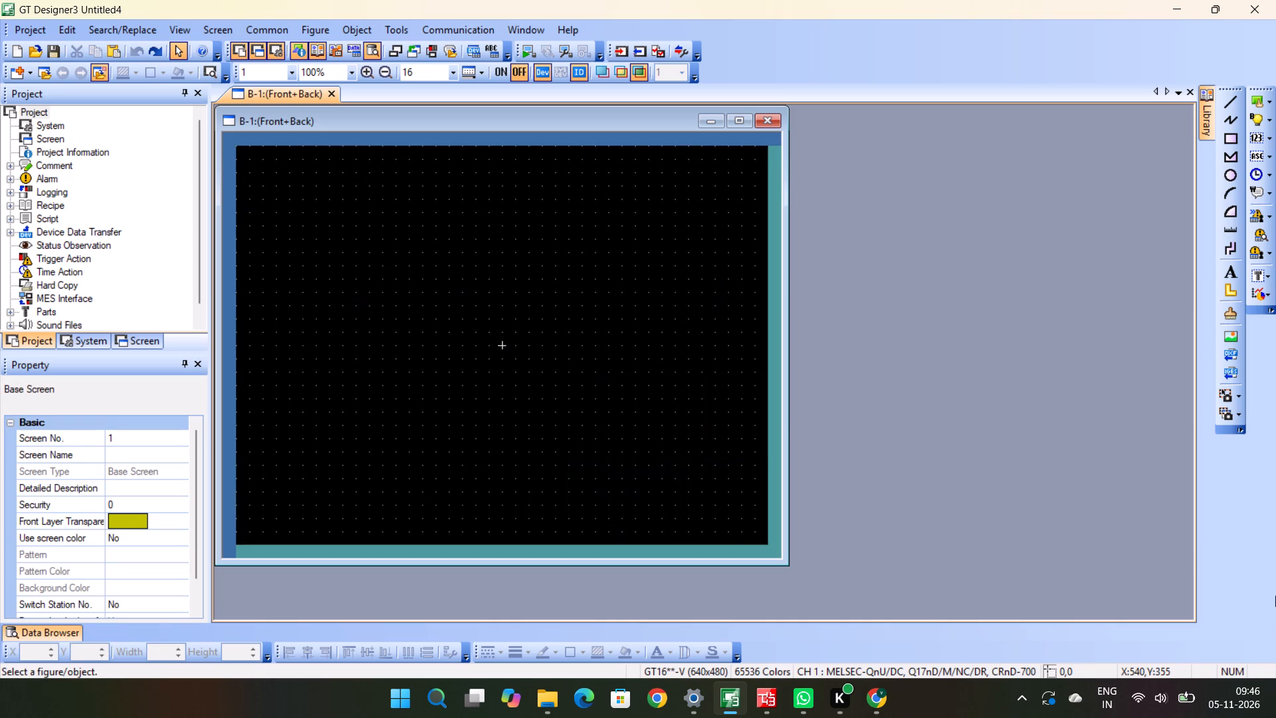
Insert WhatsApp Image 2026-11-04 at 15.33.04 from Downloads on screen B-1 at about X 345, Y 273.
click(1227, 342)
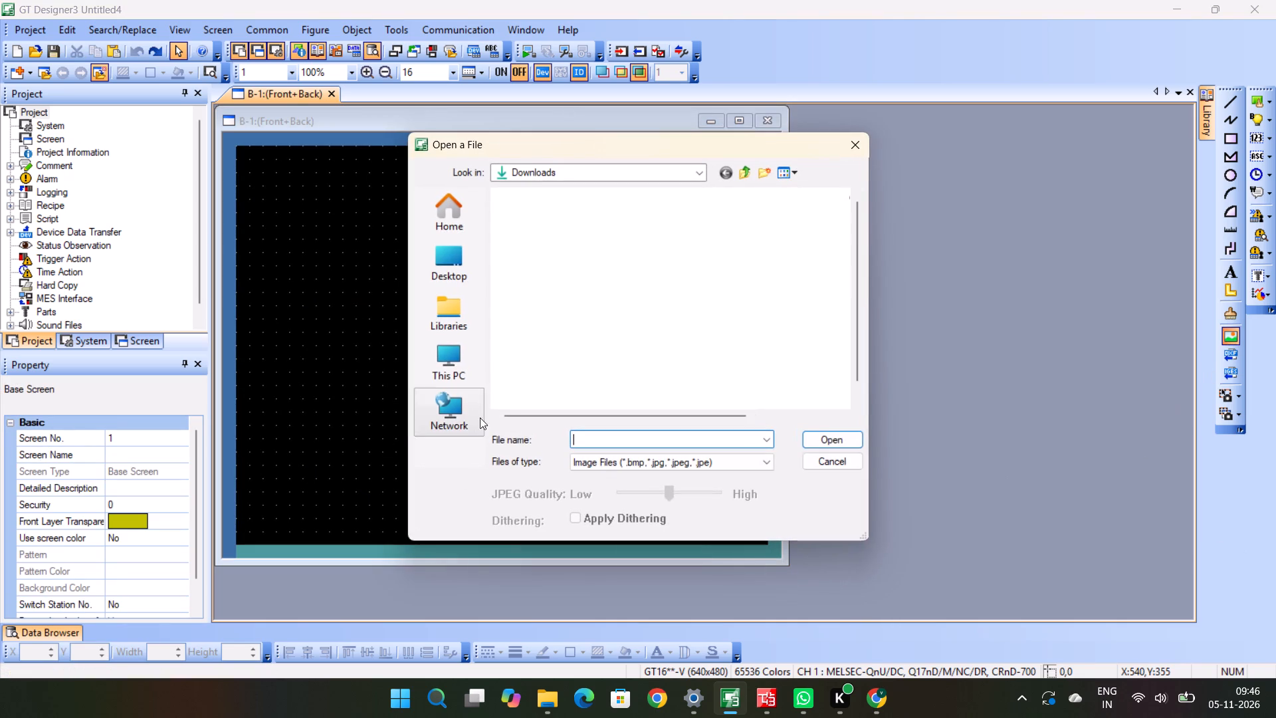
click(807, 439)
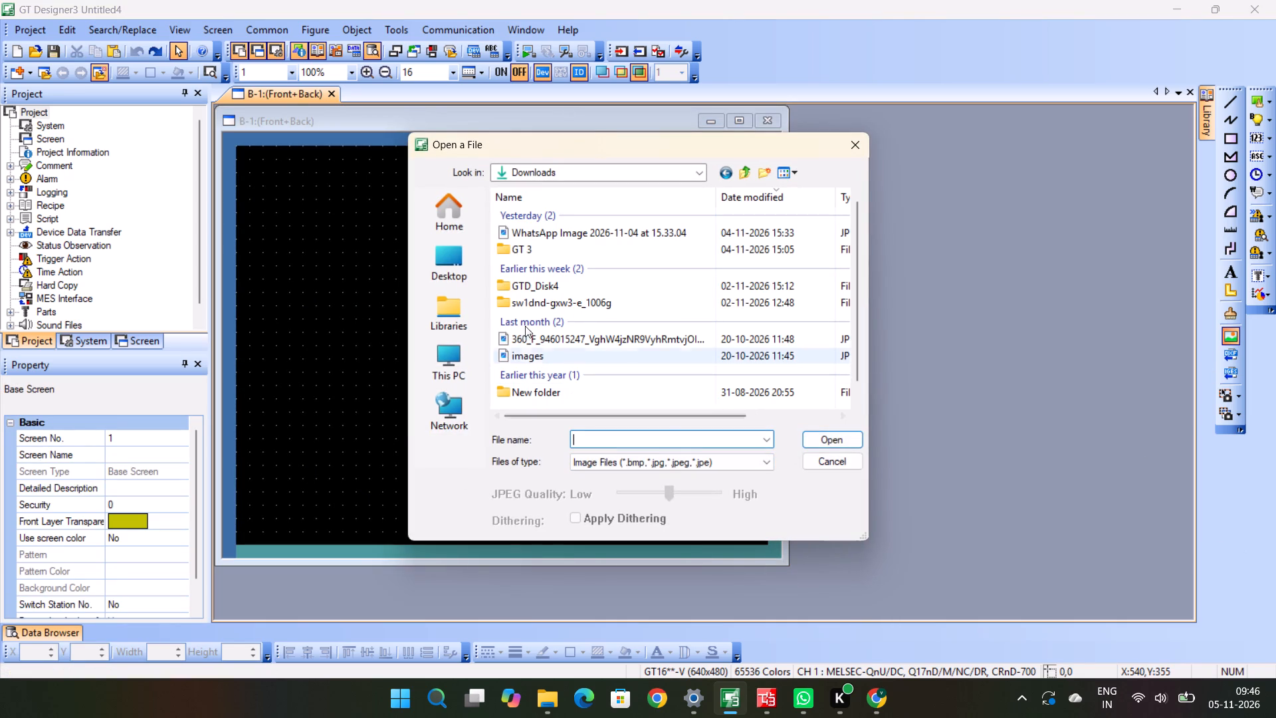
click(515, 232)
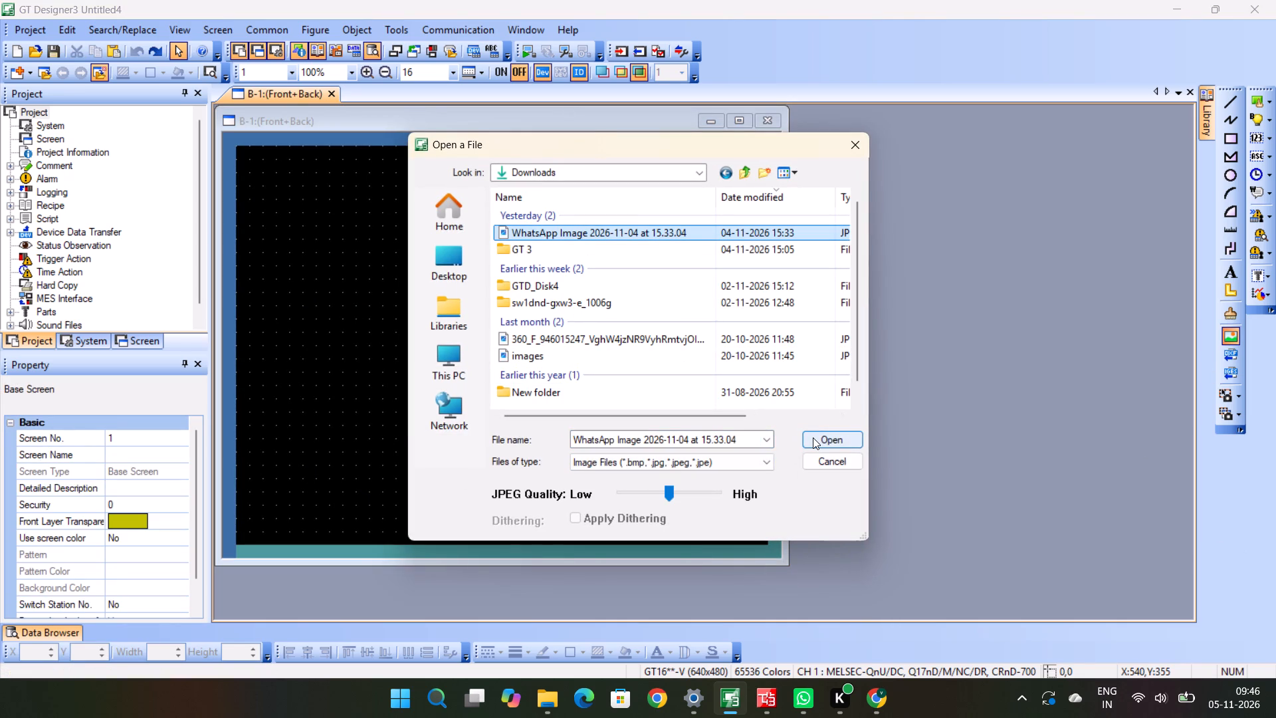
click(813, 437)
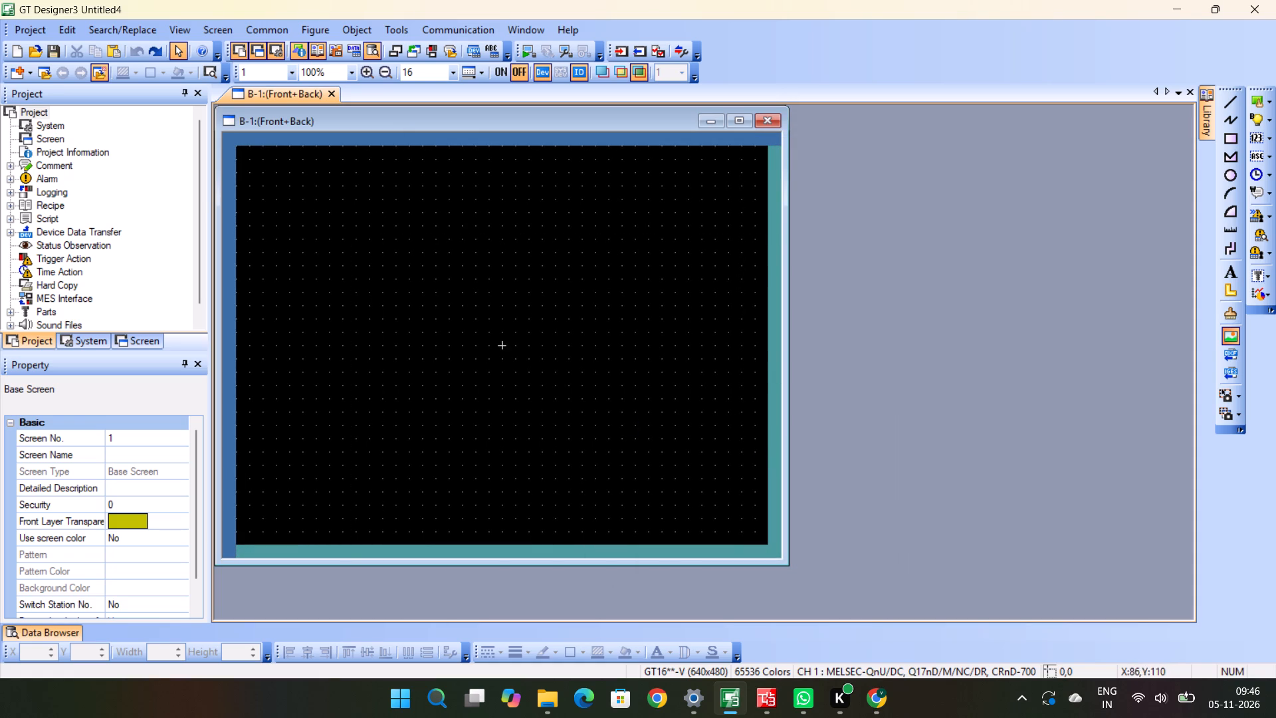
click(522, 372)
click(581, 421)
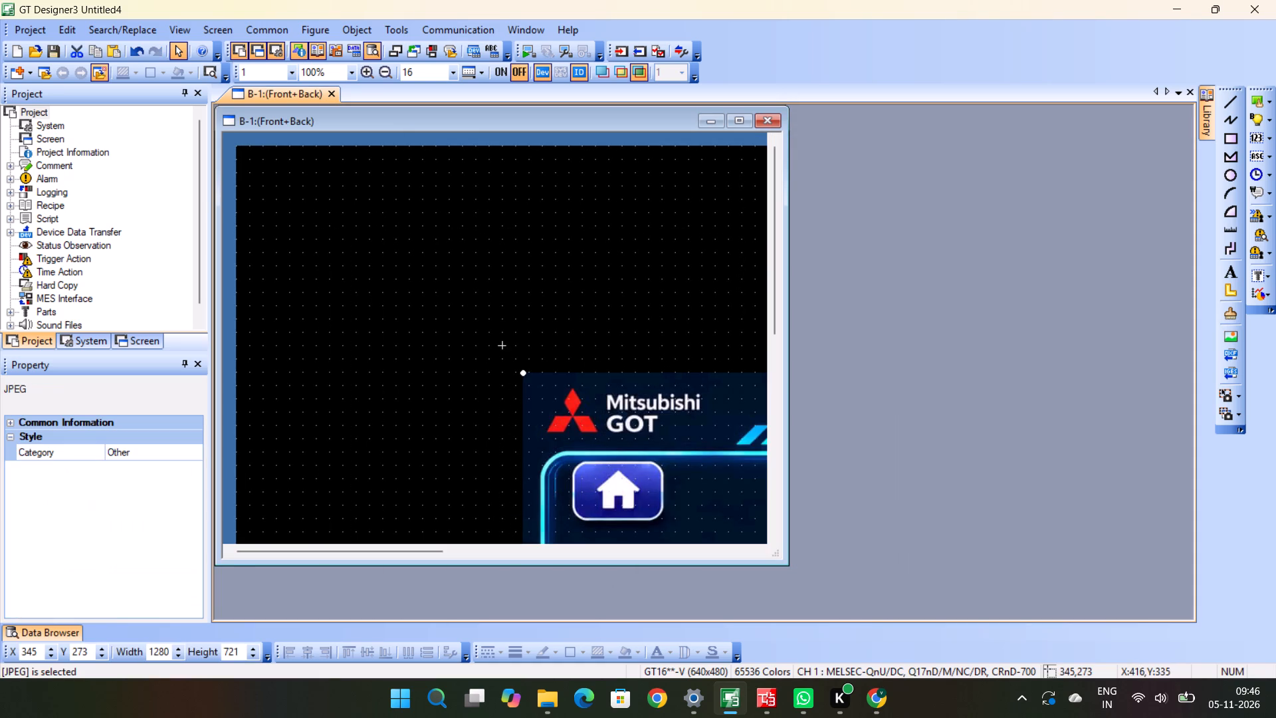
Move the inserted image to about X 91, Y 0 along the upper edge of screen B-1.
click(582, 424)
drag(526, 372, 334, 158)
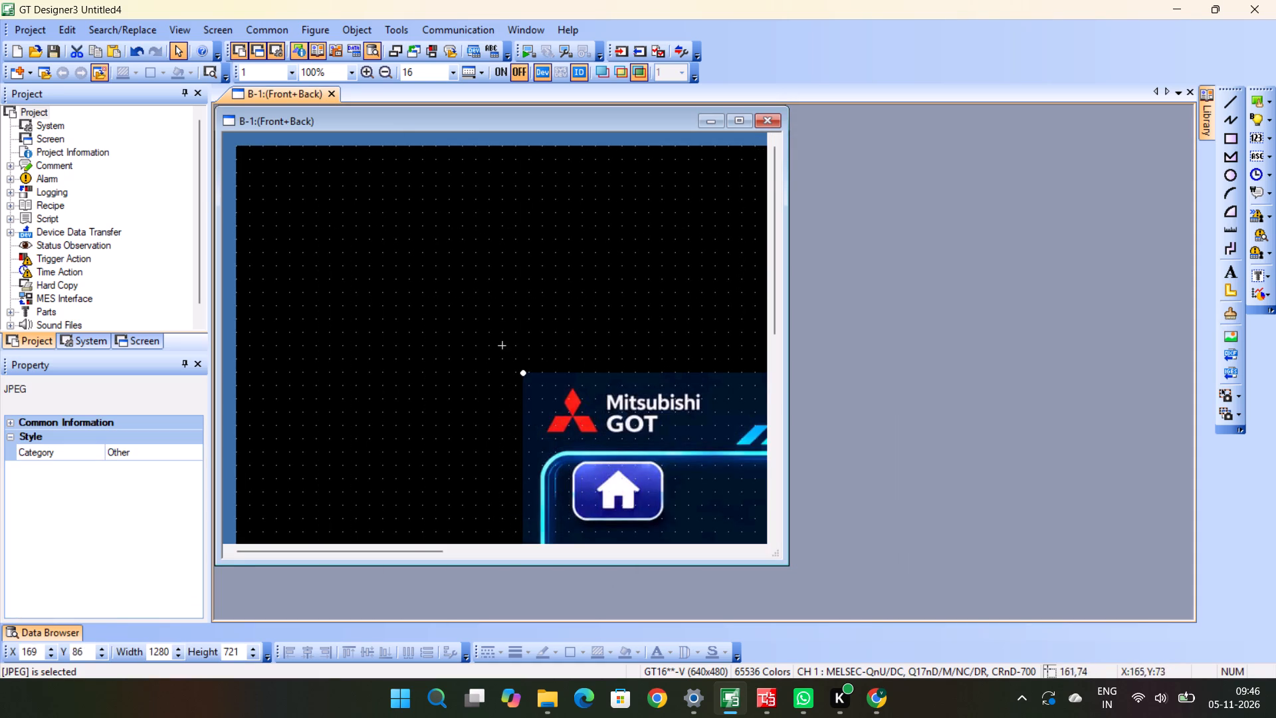
drag(334, 158, 316, 144)
click(580, 316)
drag(580, 316, 469, 310)
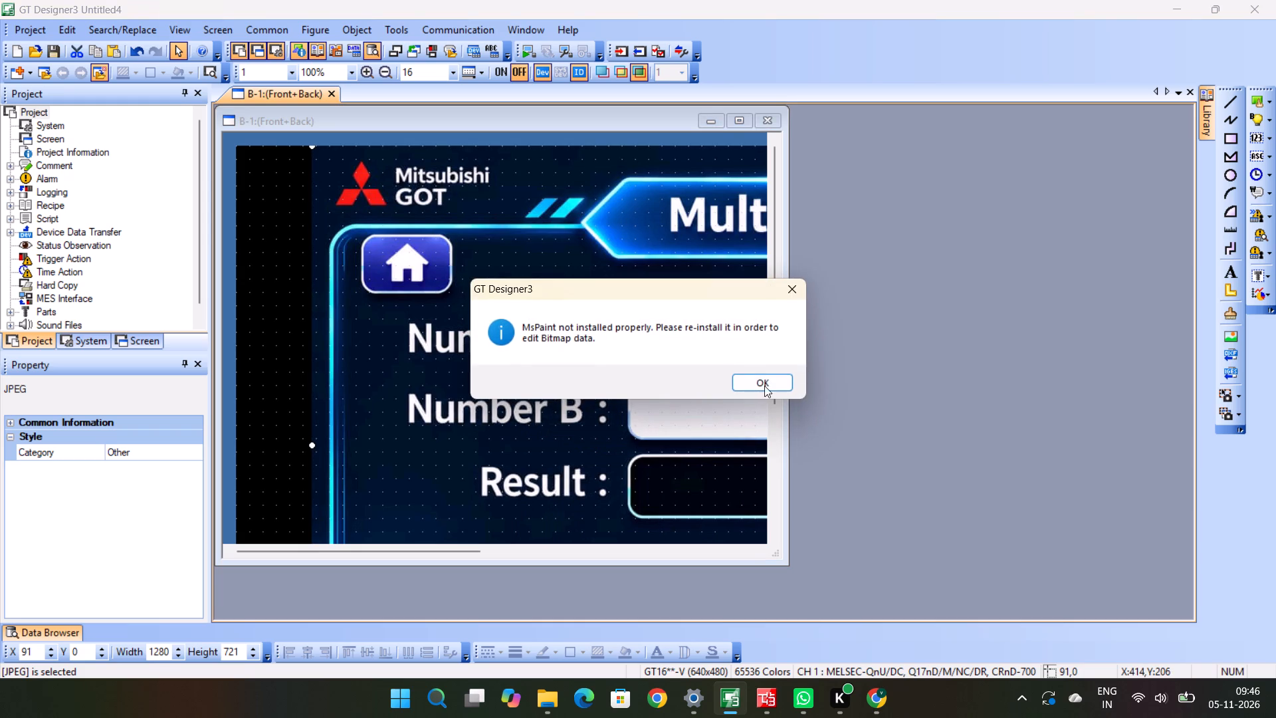
click(760, 386)
Maximize the base screen B-1 editing window.
click(742, 114)
click(834, 257)
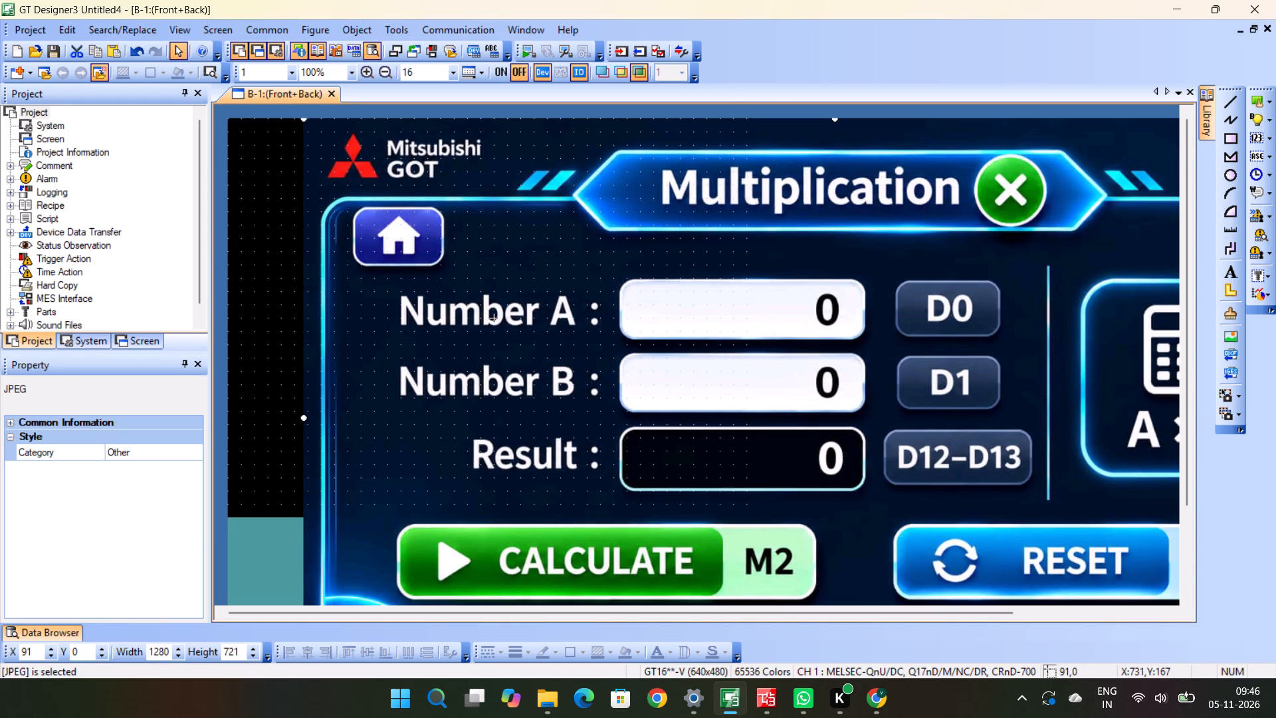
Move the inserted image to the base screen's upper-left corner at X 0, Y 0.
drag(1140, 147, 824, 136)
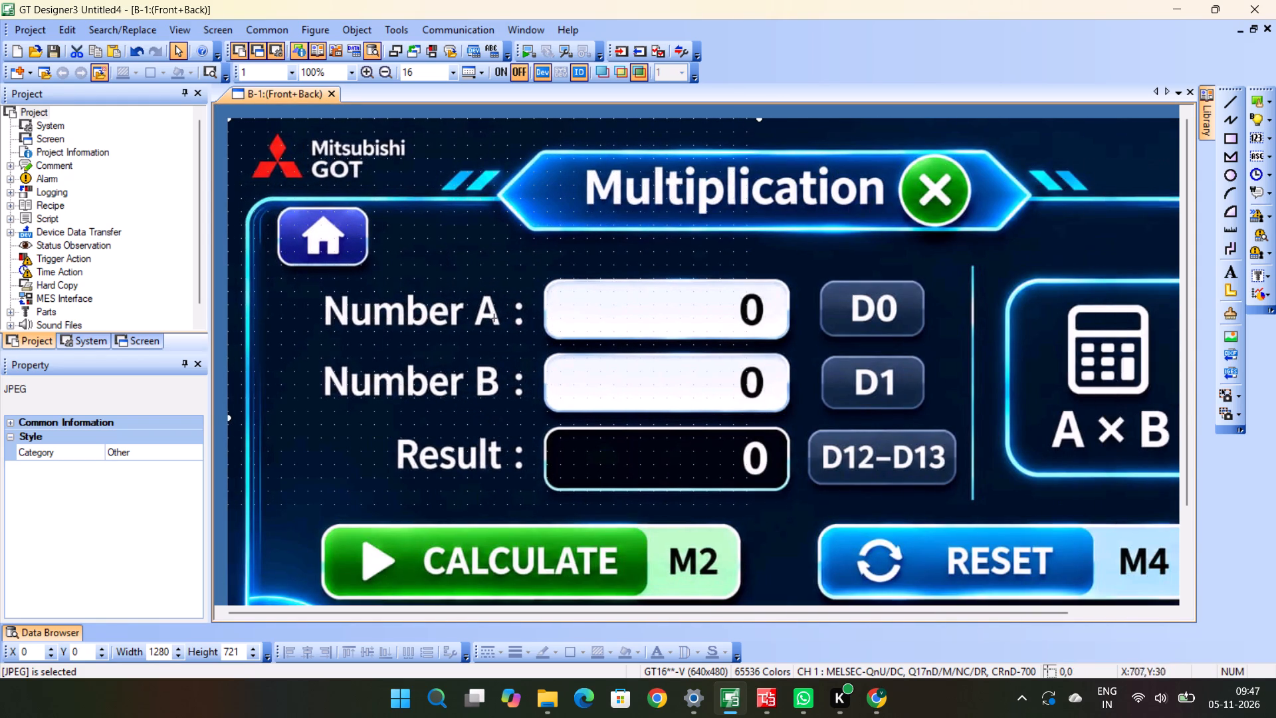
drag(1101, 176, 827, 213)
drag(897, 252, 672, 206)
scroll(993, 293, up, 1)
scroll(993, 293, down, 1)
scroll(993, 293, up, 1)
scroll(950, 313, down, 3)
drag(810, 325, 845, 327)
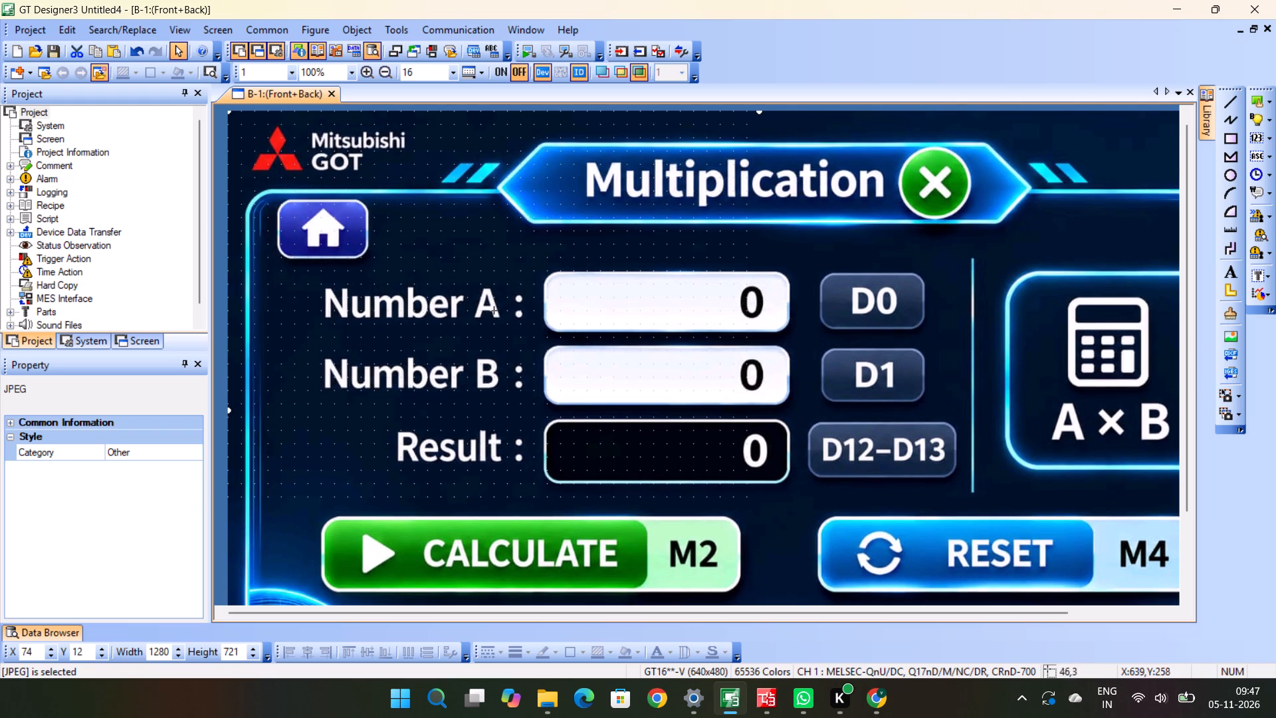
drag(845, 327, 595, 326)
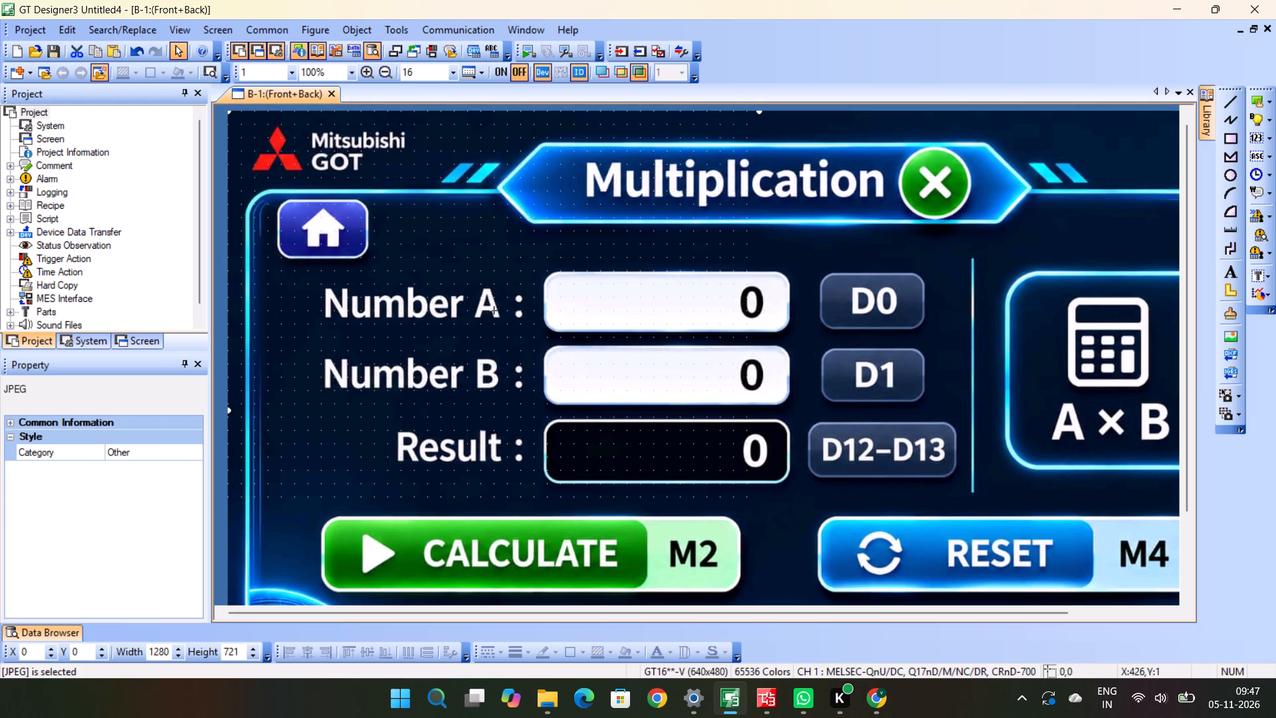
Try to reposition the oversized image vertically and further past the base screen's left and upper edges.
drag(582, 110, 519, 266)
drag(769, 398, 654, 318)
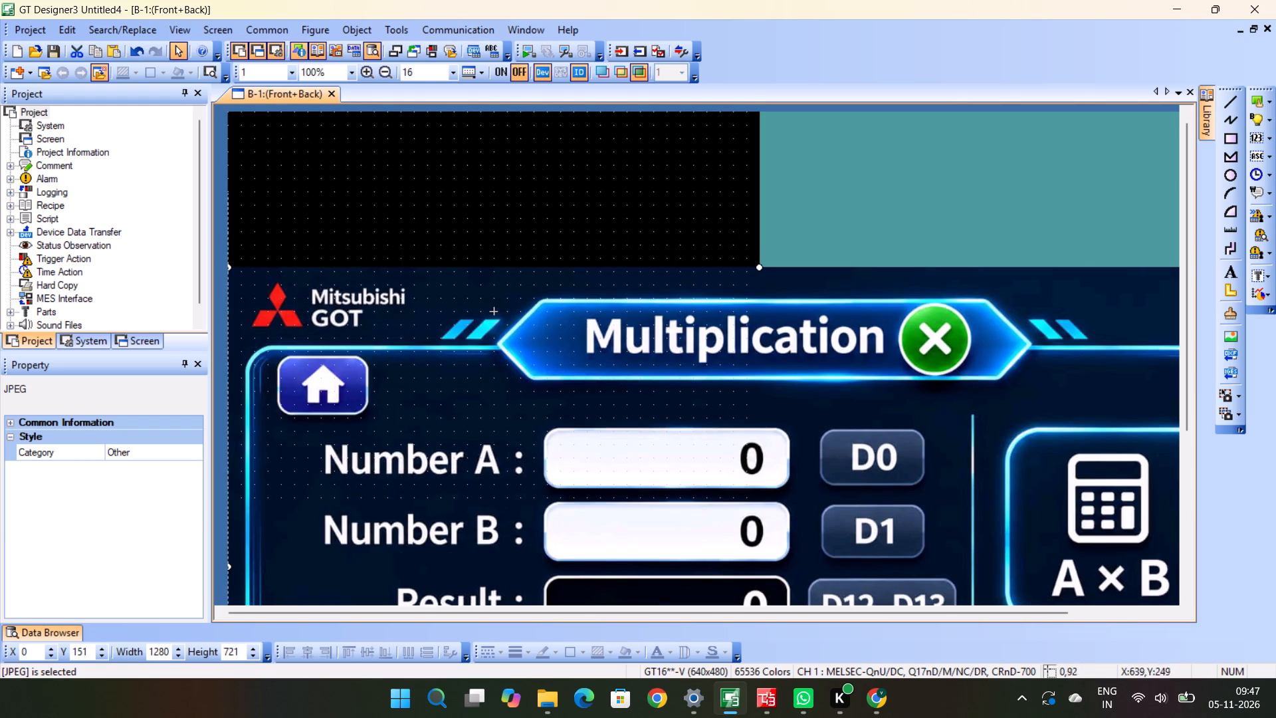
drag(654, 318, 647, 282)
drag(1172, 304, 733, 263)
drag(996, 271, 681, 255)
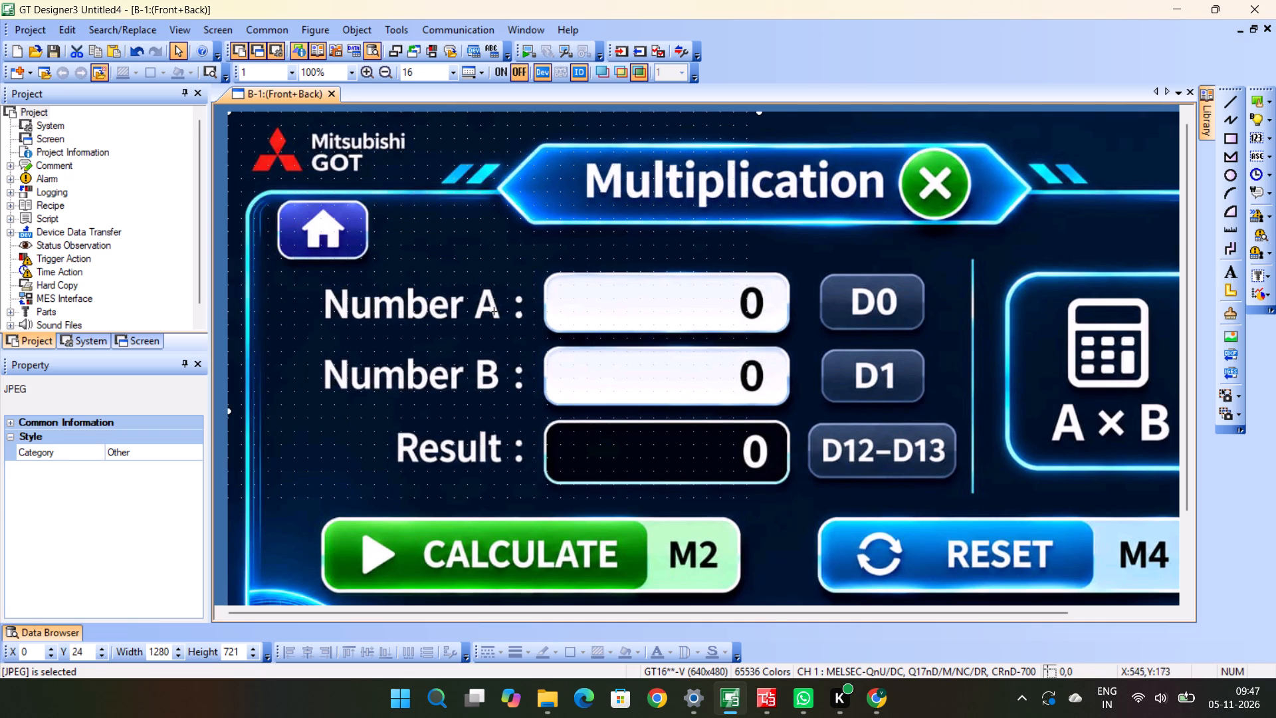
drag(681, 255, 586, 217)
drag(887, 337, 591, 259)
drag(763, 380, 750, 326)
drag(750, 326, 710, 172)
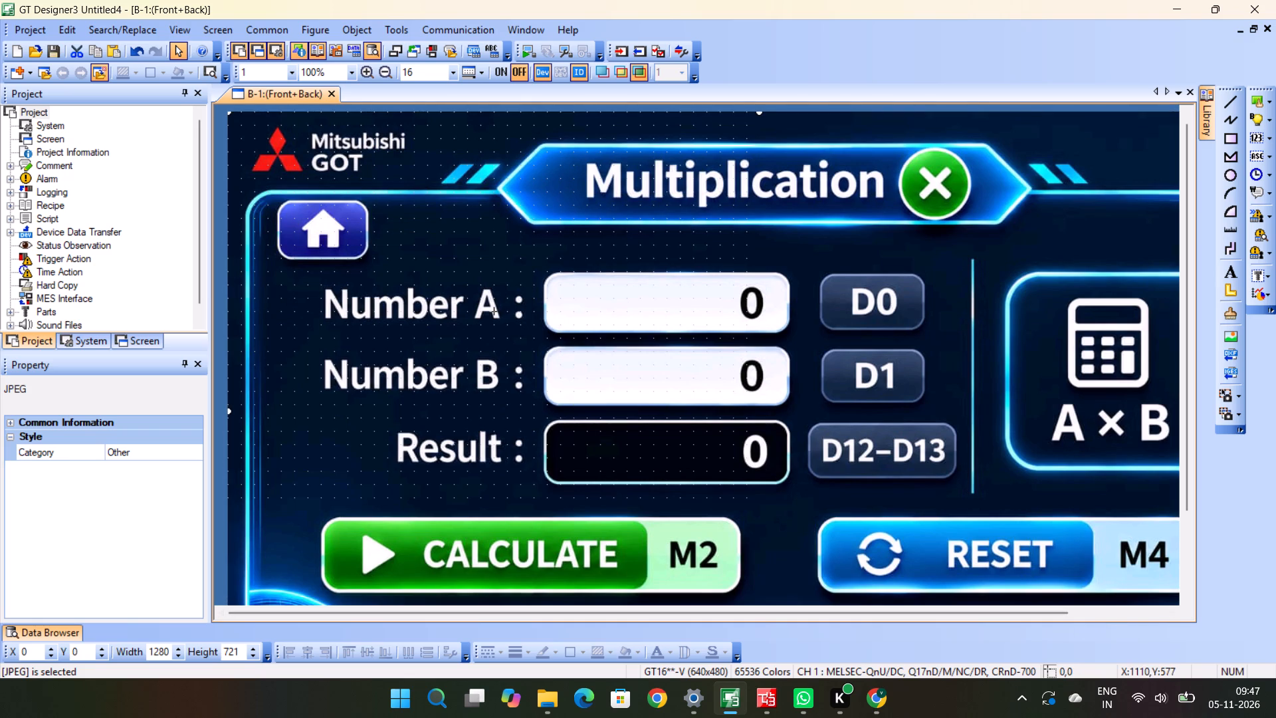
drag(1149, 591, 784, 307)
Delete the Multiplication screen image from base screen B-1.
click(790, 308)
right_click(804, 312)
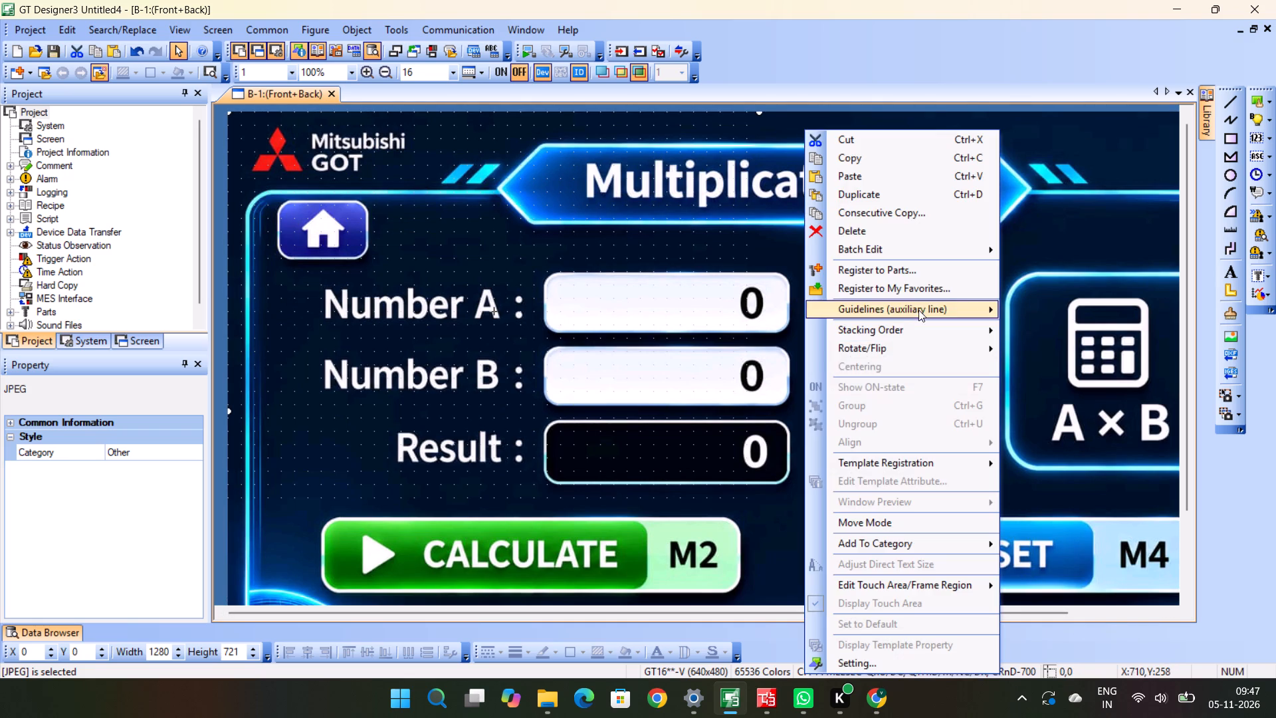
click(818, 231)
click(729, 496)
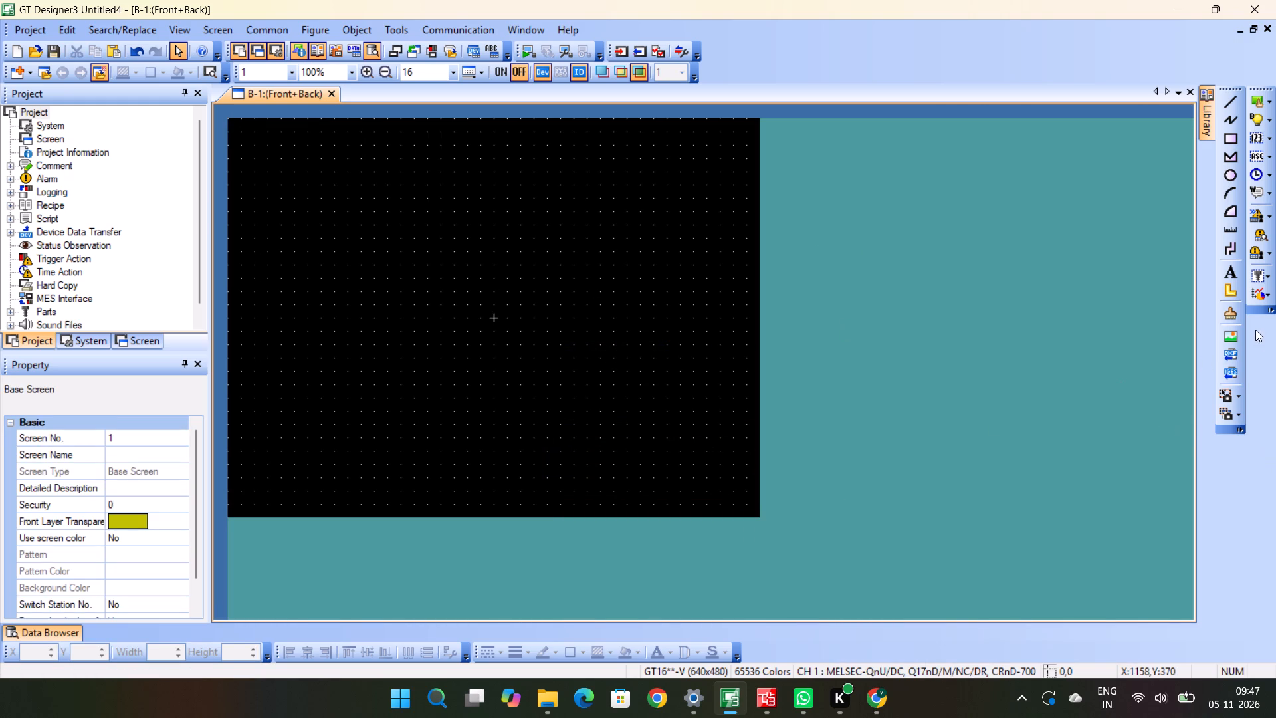
Insert "WhatsApp Image 2026-11-04 at 15.33.04" from Downloads on the base screen at about X 107, Y 102.
click(1231, 336)
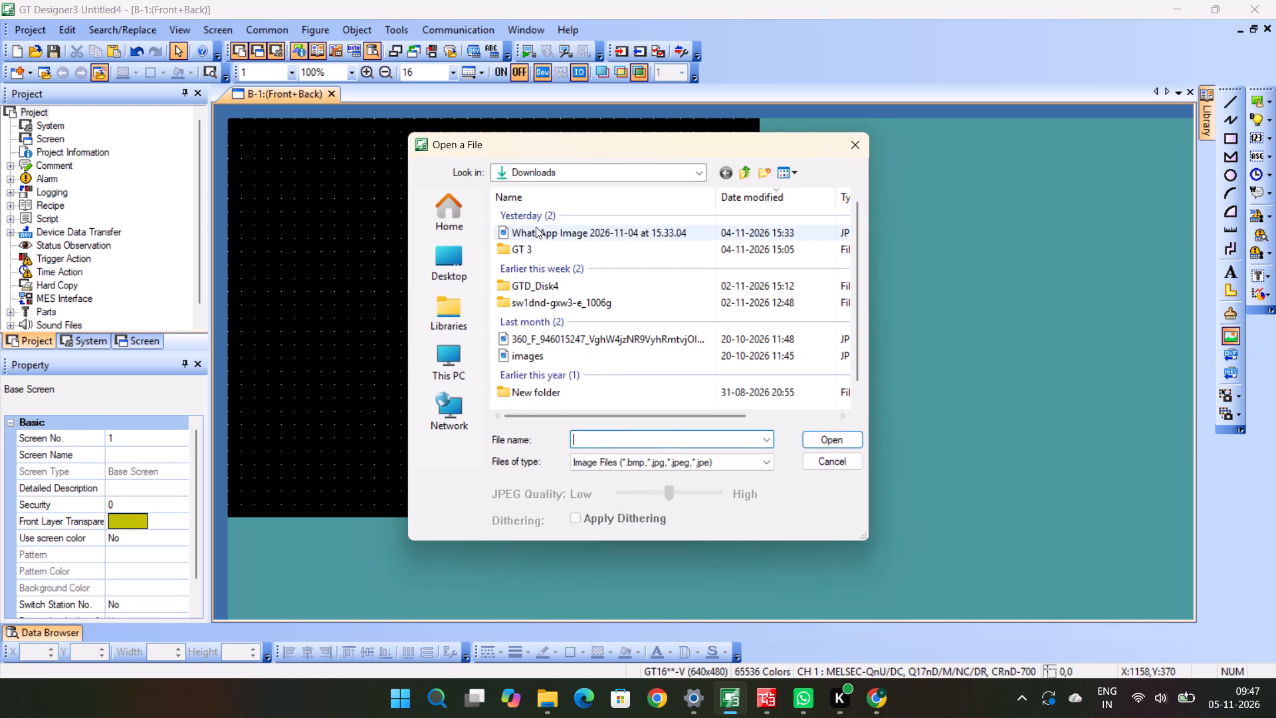
click(536, 227)
click(848, 437)
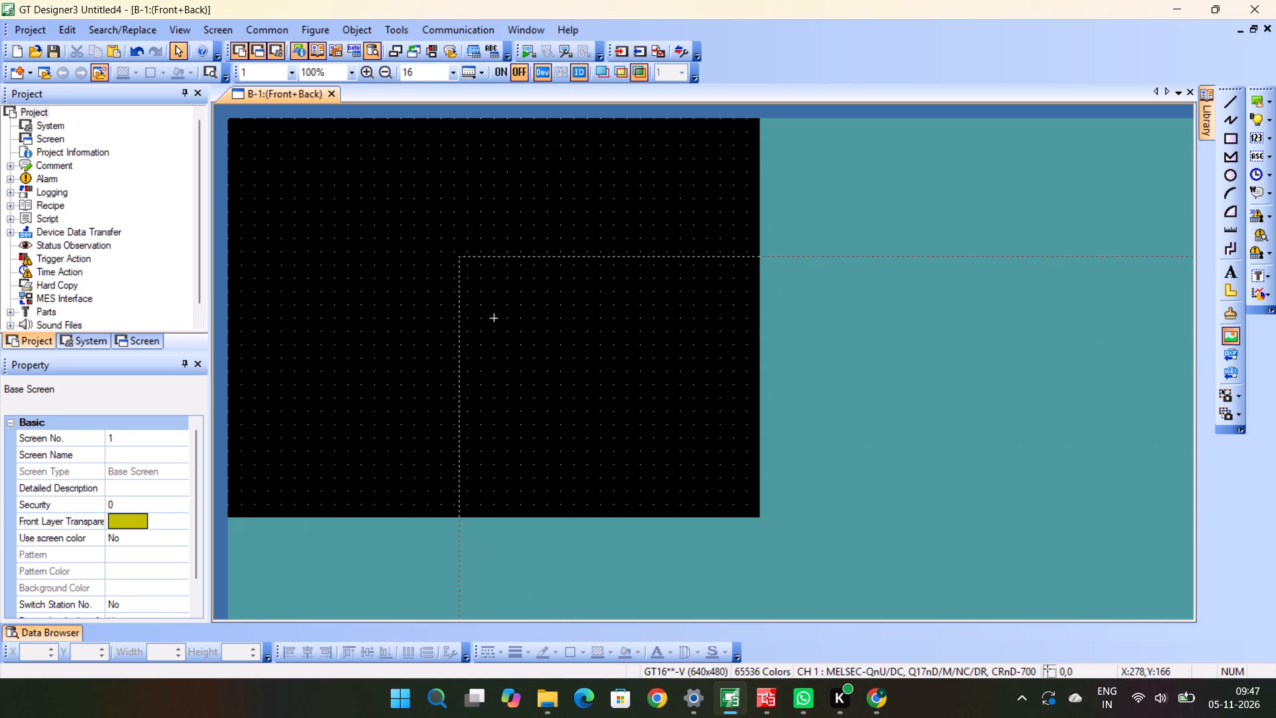
right_click(493, 286)
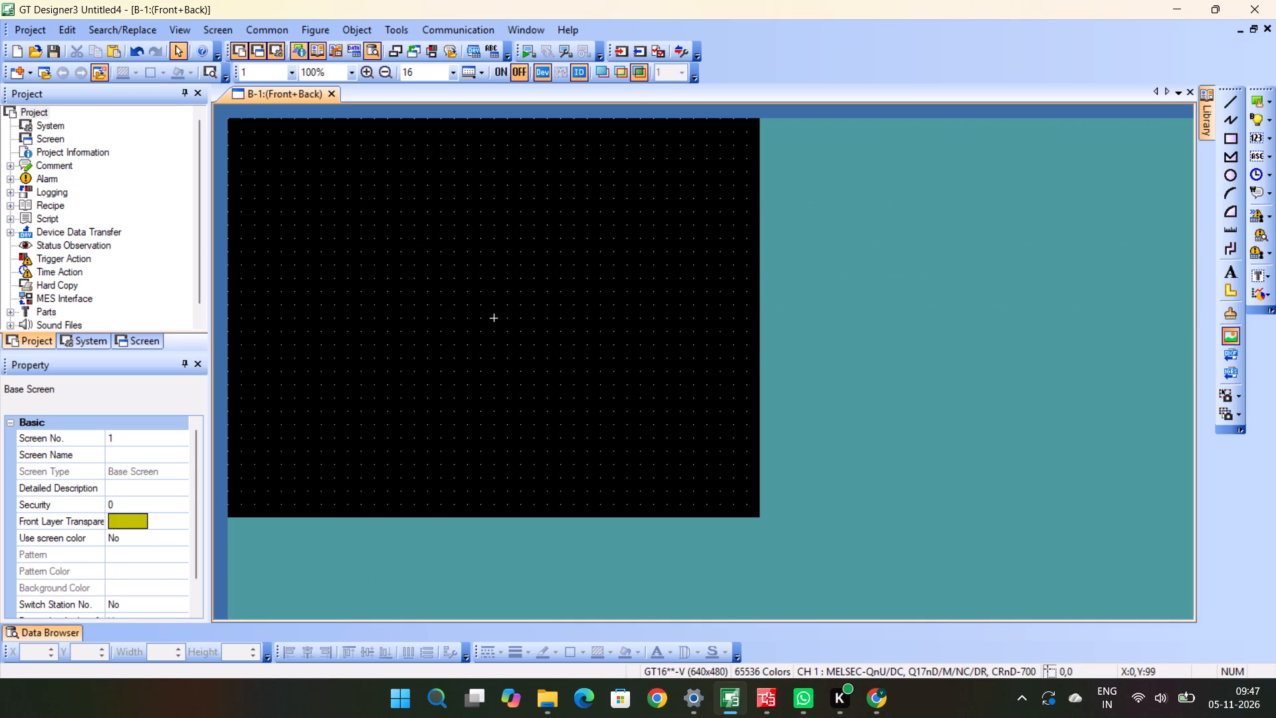
click(316, 203)
click(645, 340)
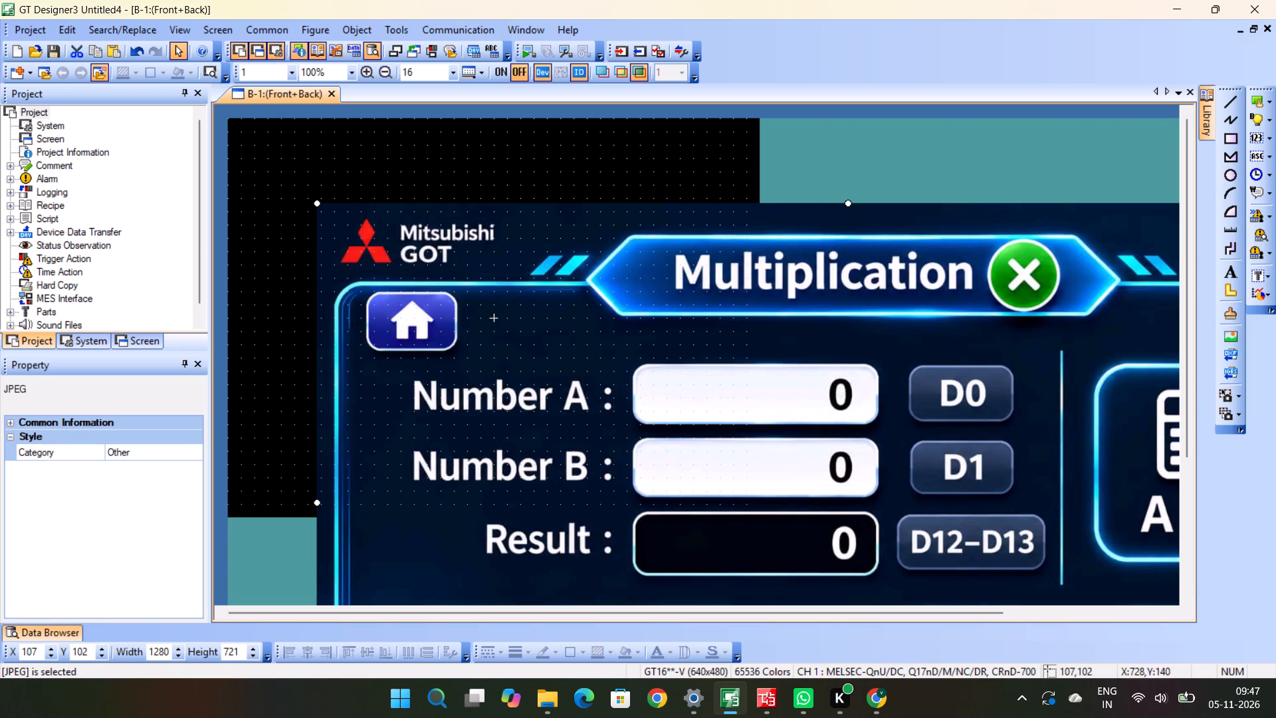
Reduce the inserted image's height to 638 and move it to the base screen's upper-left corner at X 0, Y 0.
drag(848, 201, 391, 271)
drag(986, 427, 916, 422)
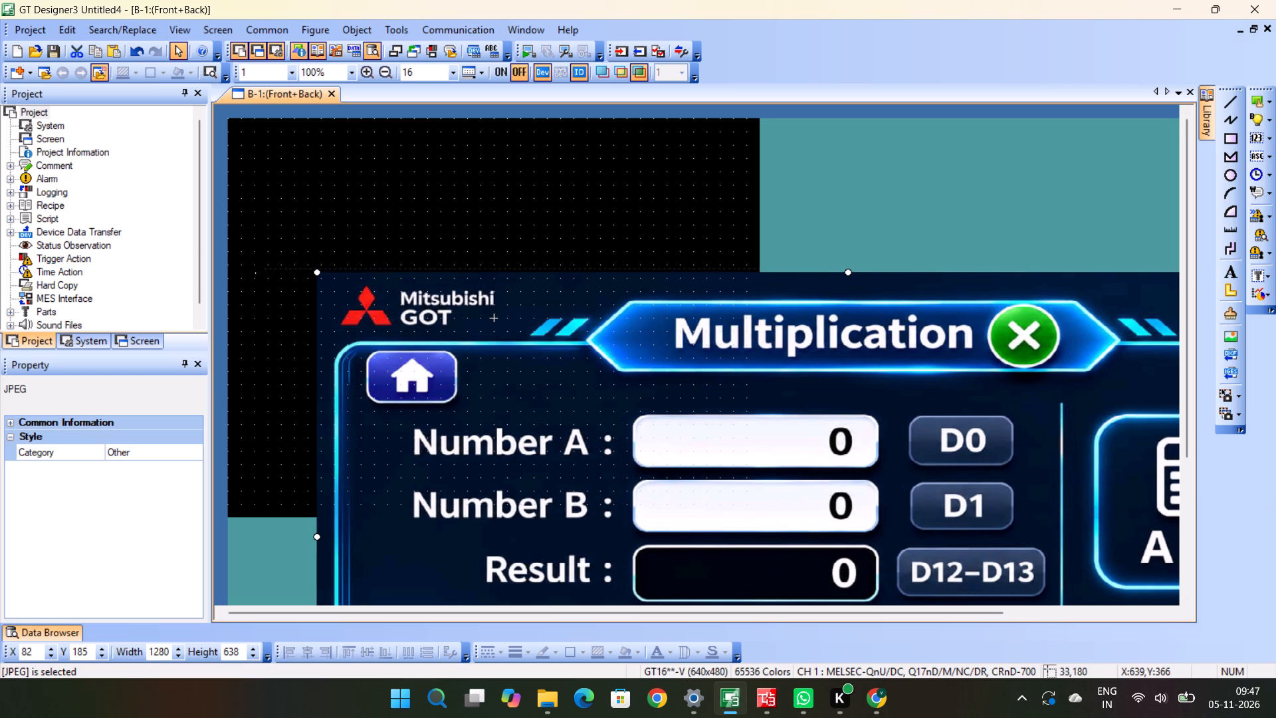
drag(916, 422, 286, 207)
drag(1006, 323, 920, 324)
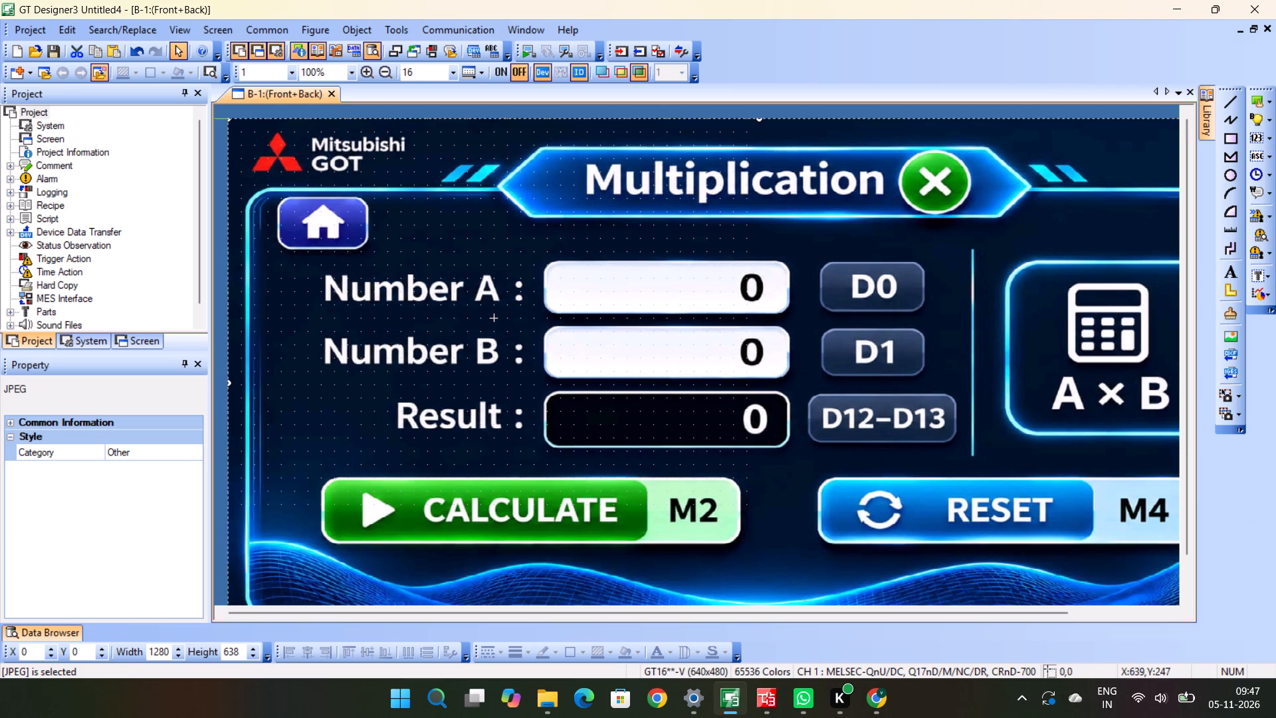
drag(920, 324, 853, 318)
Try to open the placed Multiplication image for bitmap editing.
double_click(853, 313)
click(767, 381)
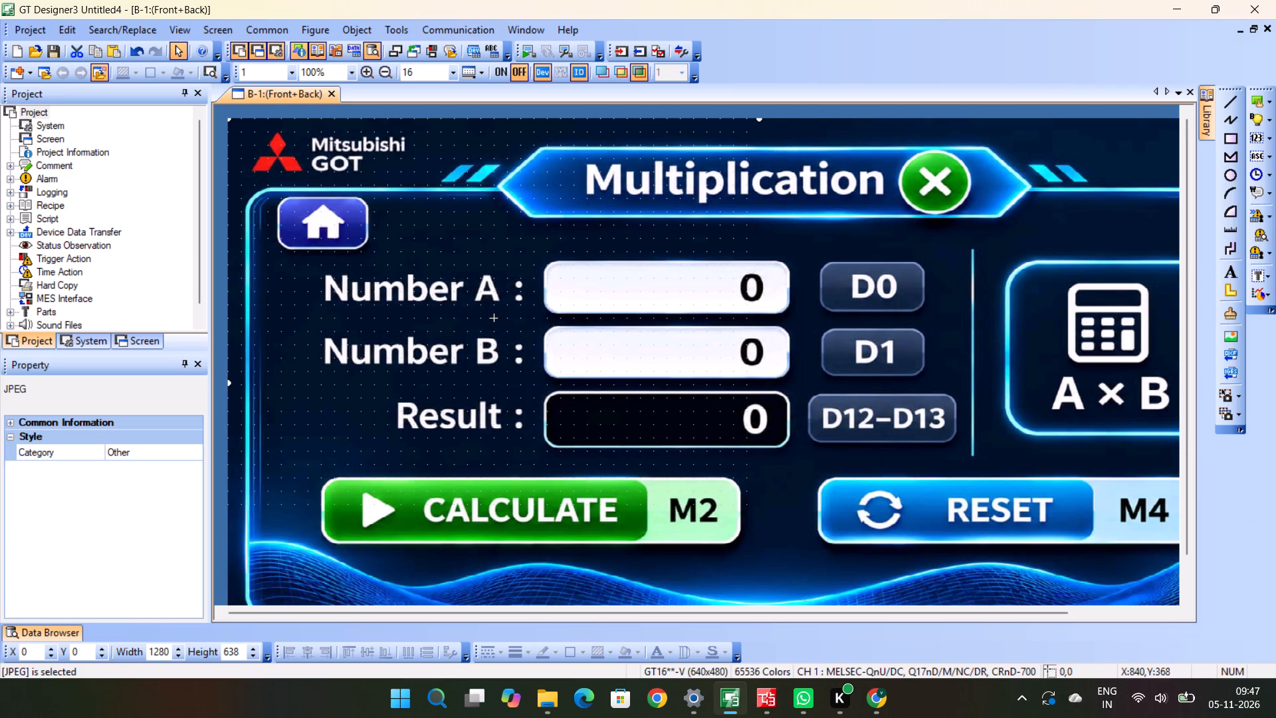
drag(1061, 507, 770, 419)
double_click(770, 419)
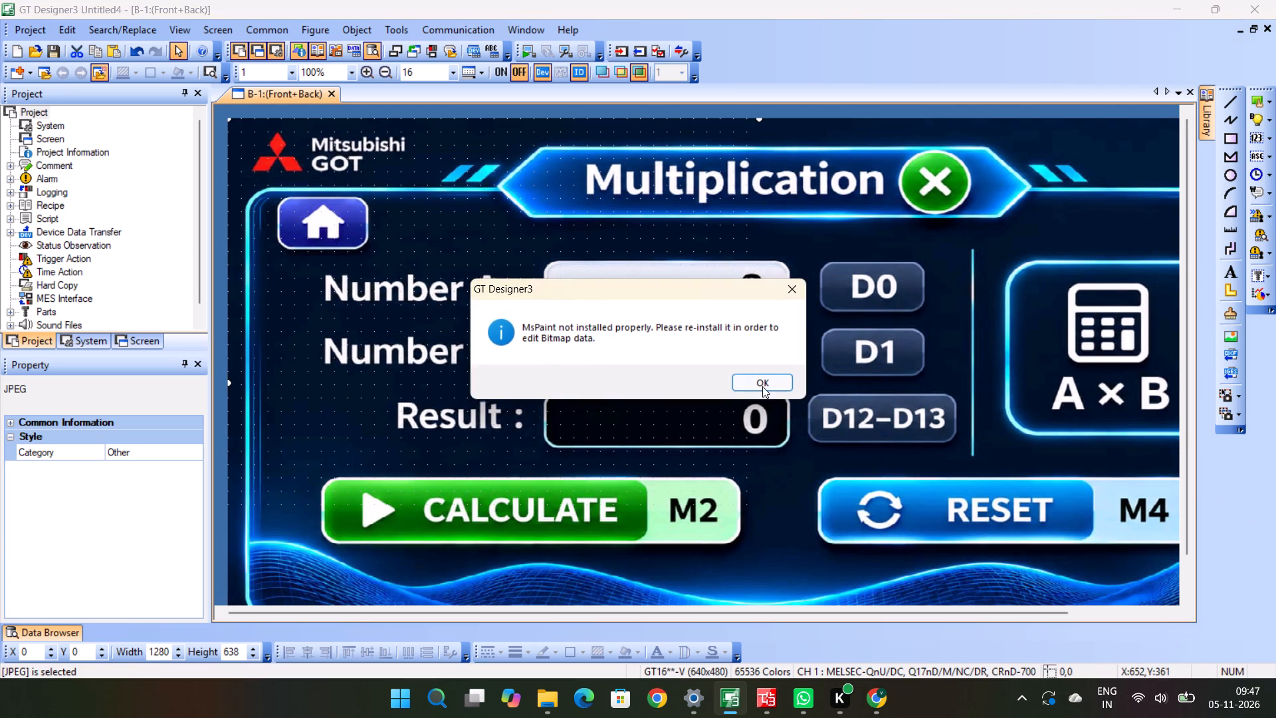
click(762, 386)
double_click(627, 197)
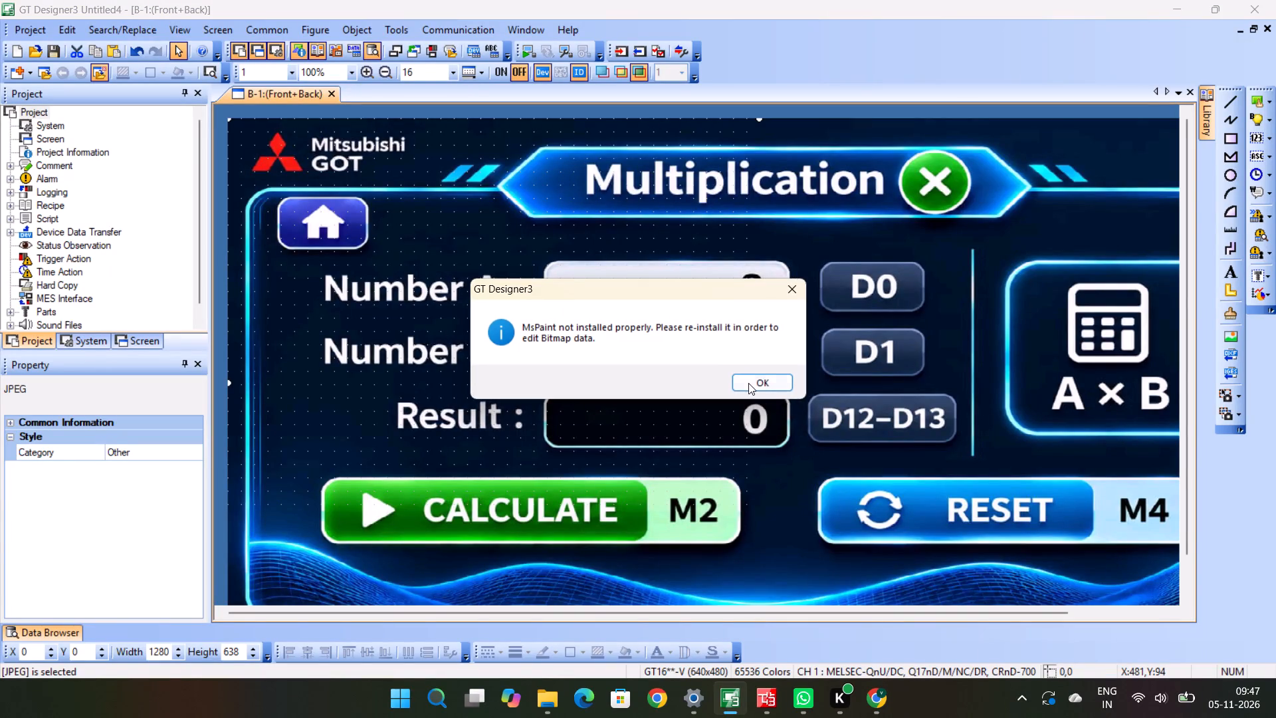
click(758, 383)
Cut the Multiplication image from base screen B-1.
click(576, 191)
right_click(599, 210)
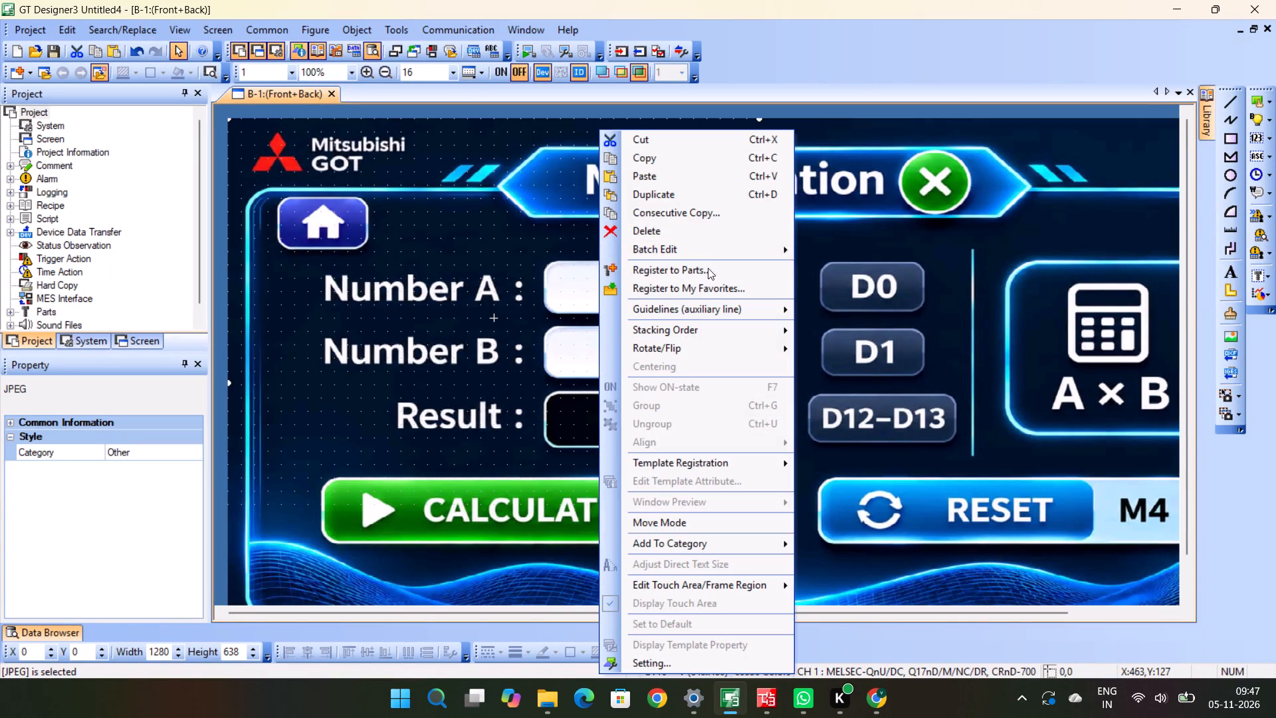
click(677, 139)
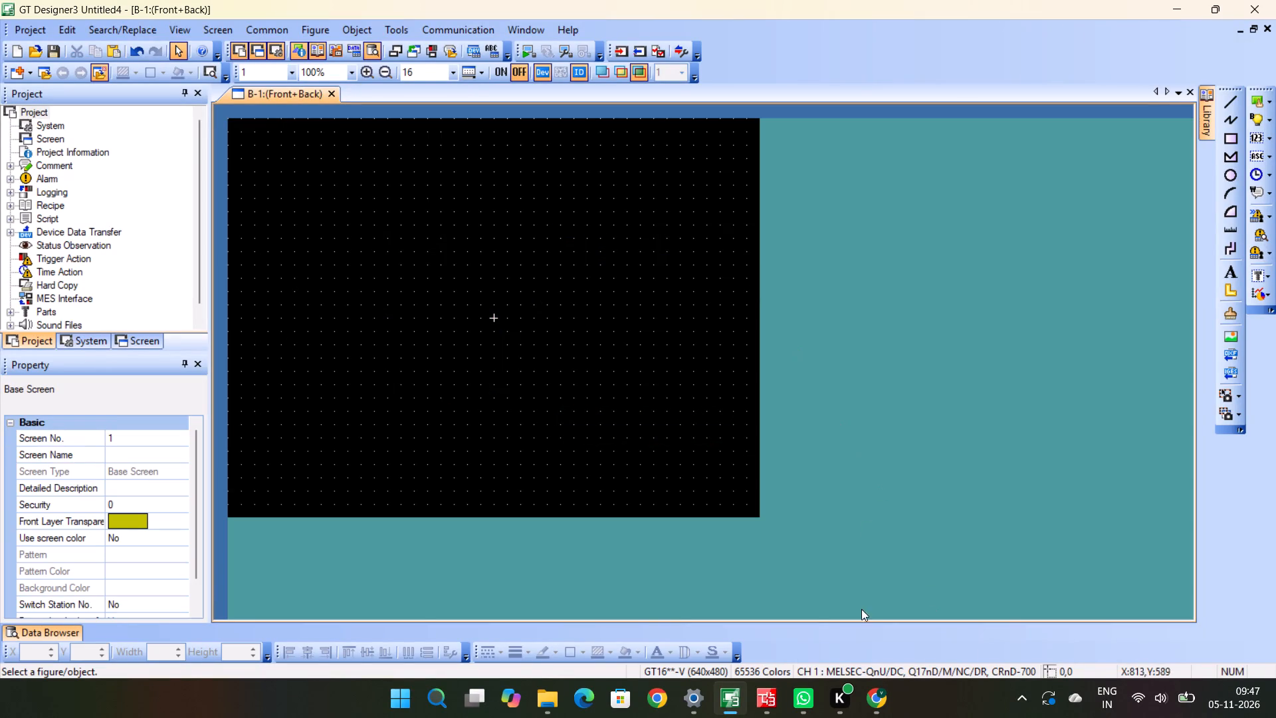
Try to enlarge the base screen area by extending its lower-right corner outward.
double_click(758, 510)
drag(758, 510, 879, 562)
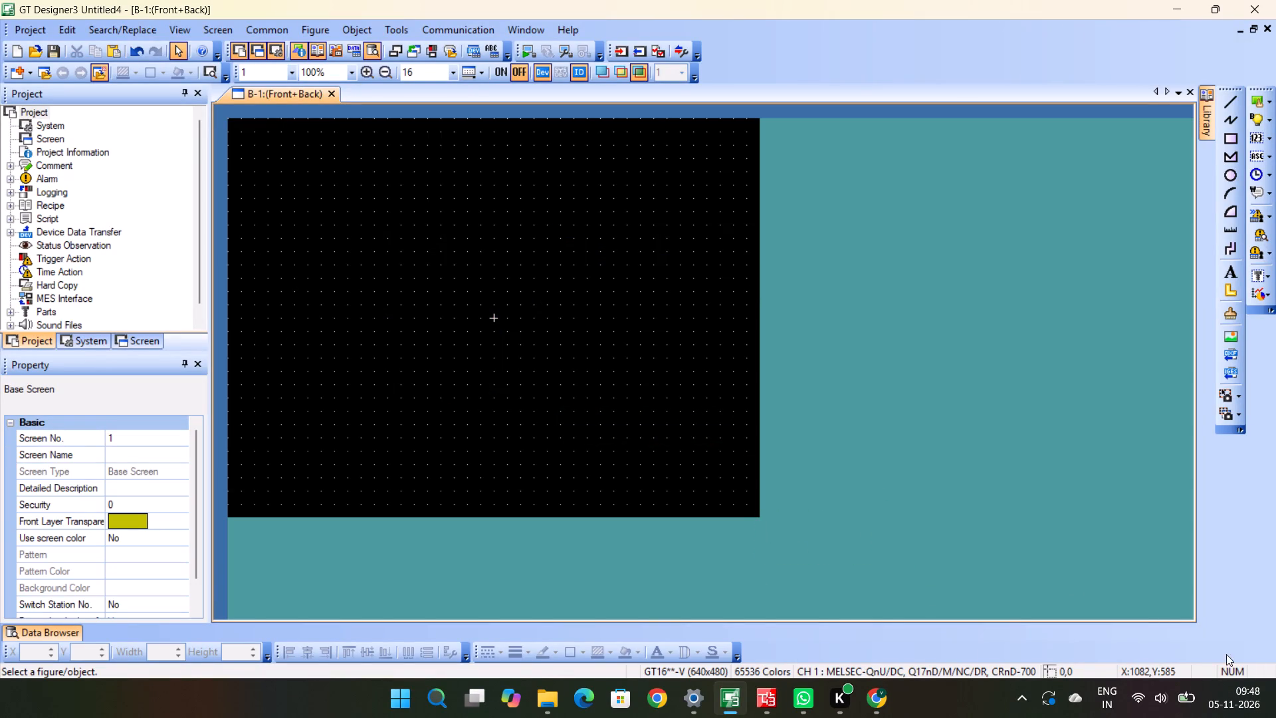
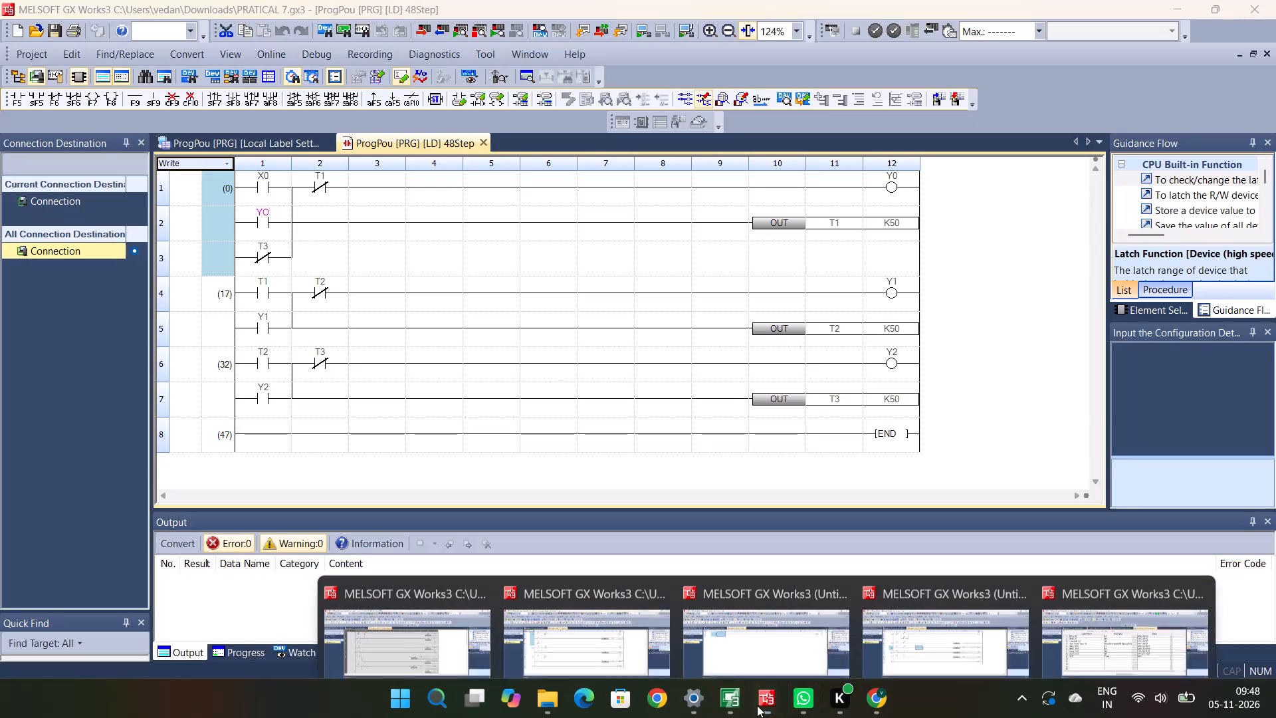
Switch to the untitled GX Works3 project and build the first rung with contact X0, normally closed contact X1 and coil Y0.
click(809, 651)
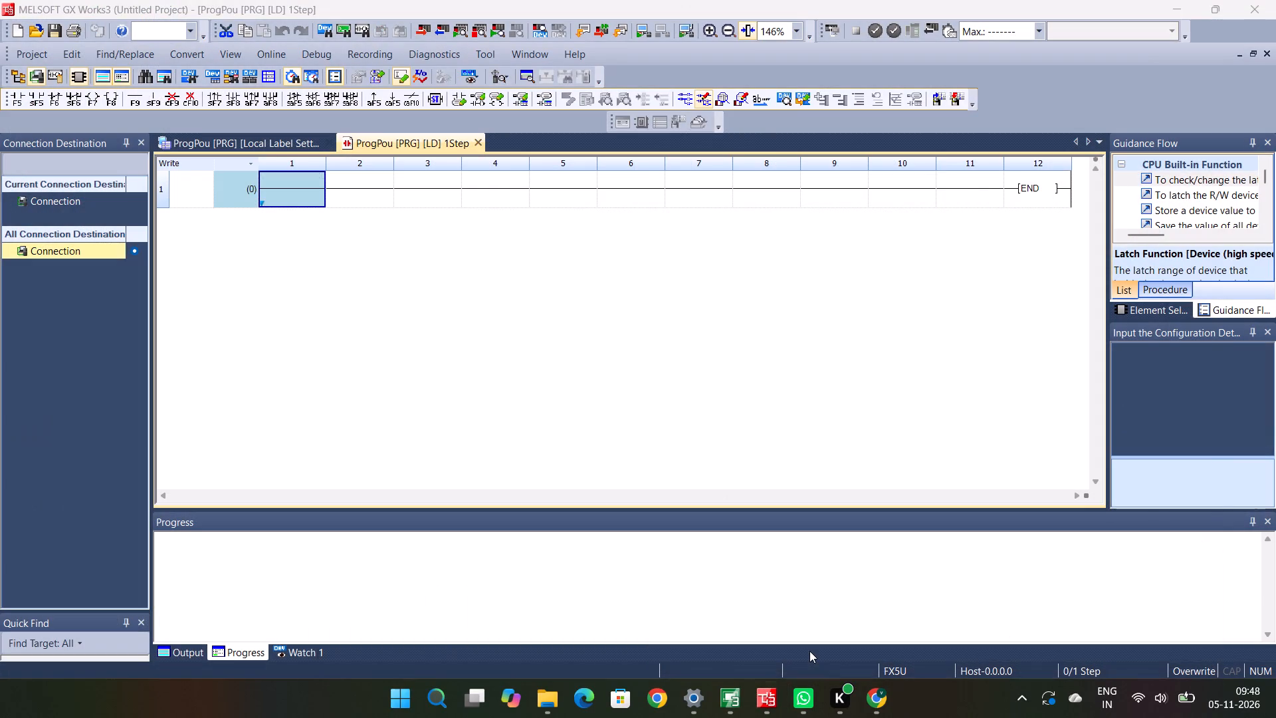
key(v)
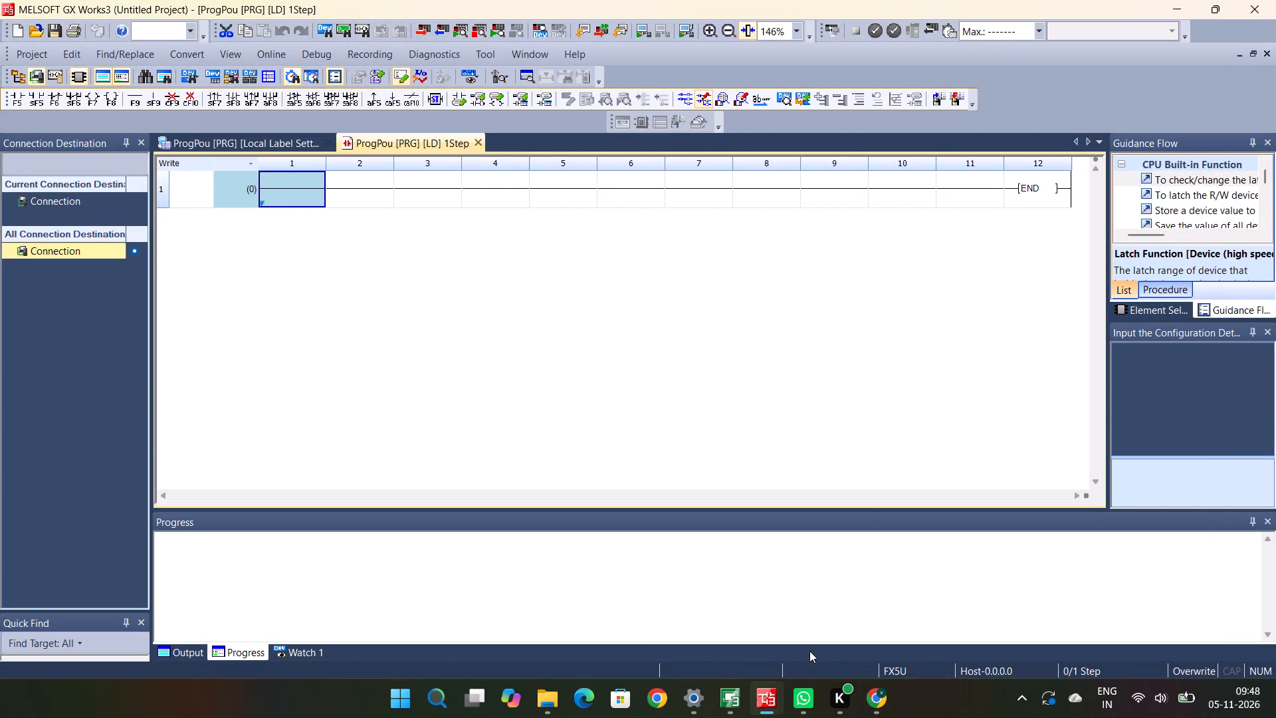
key(BackSpace)
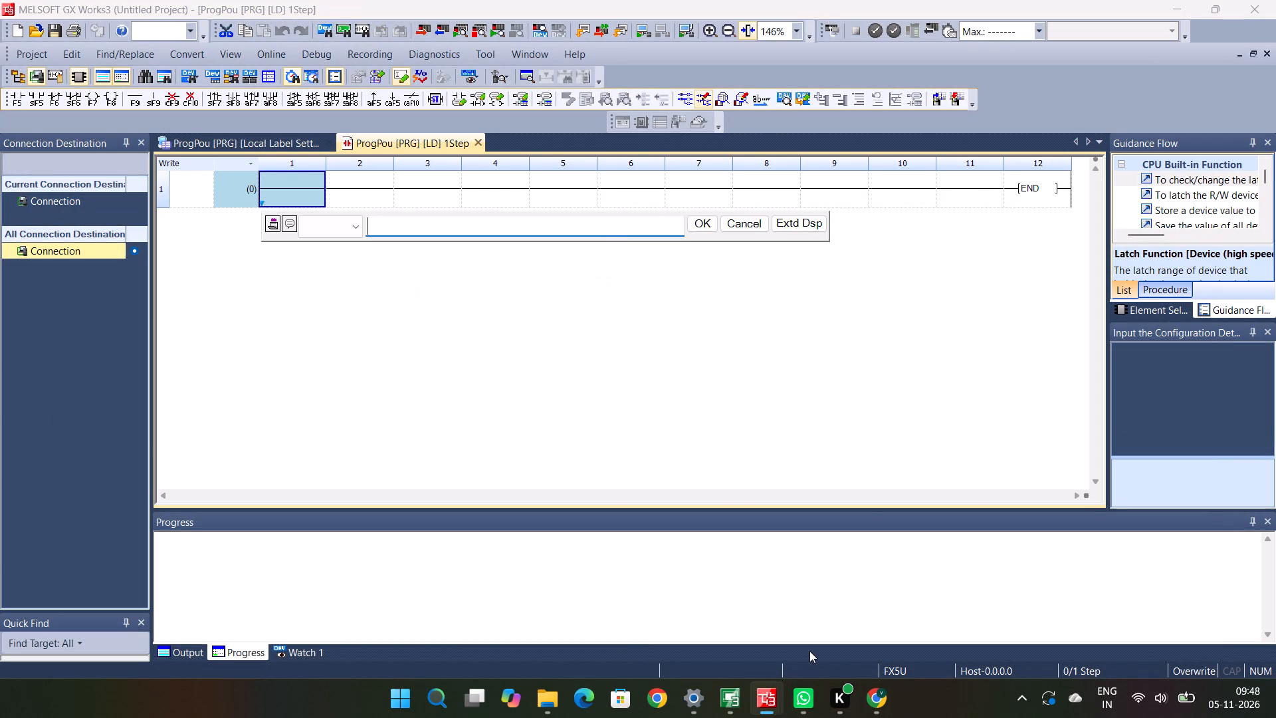
text(x0)
key(Return)
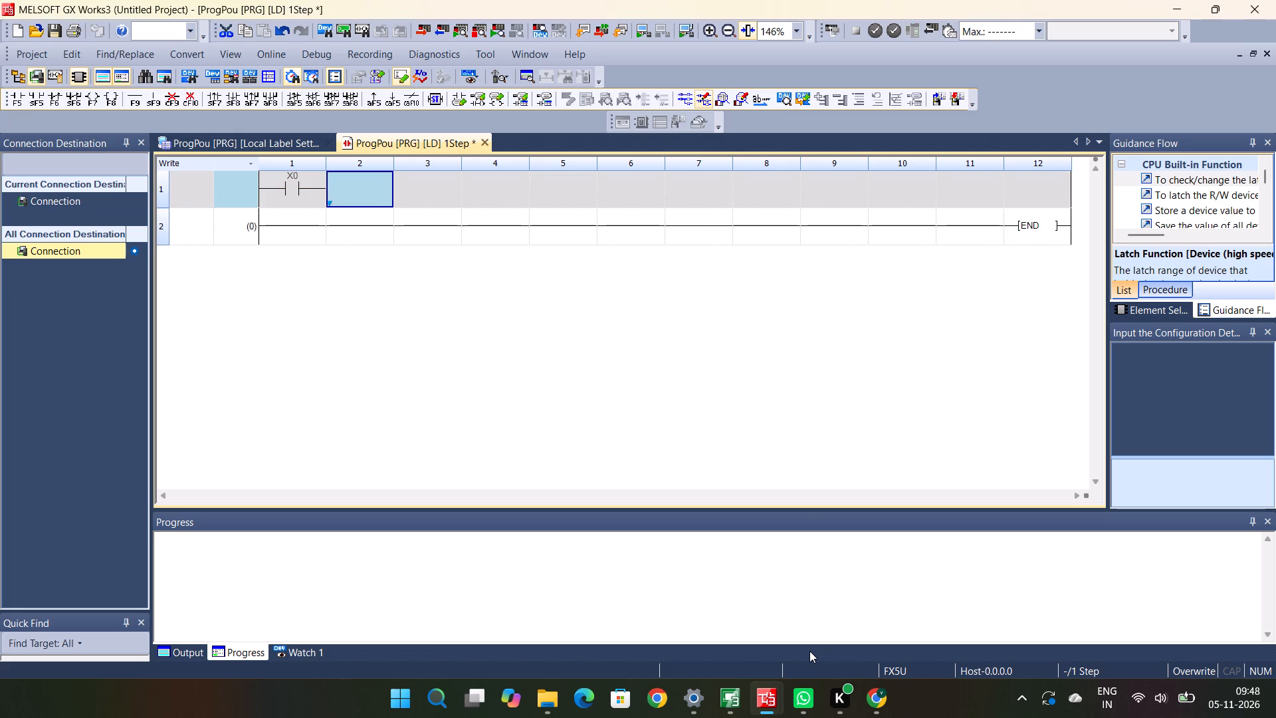
text(x1)
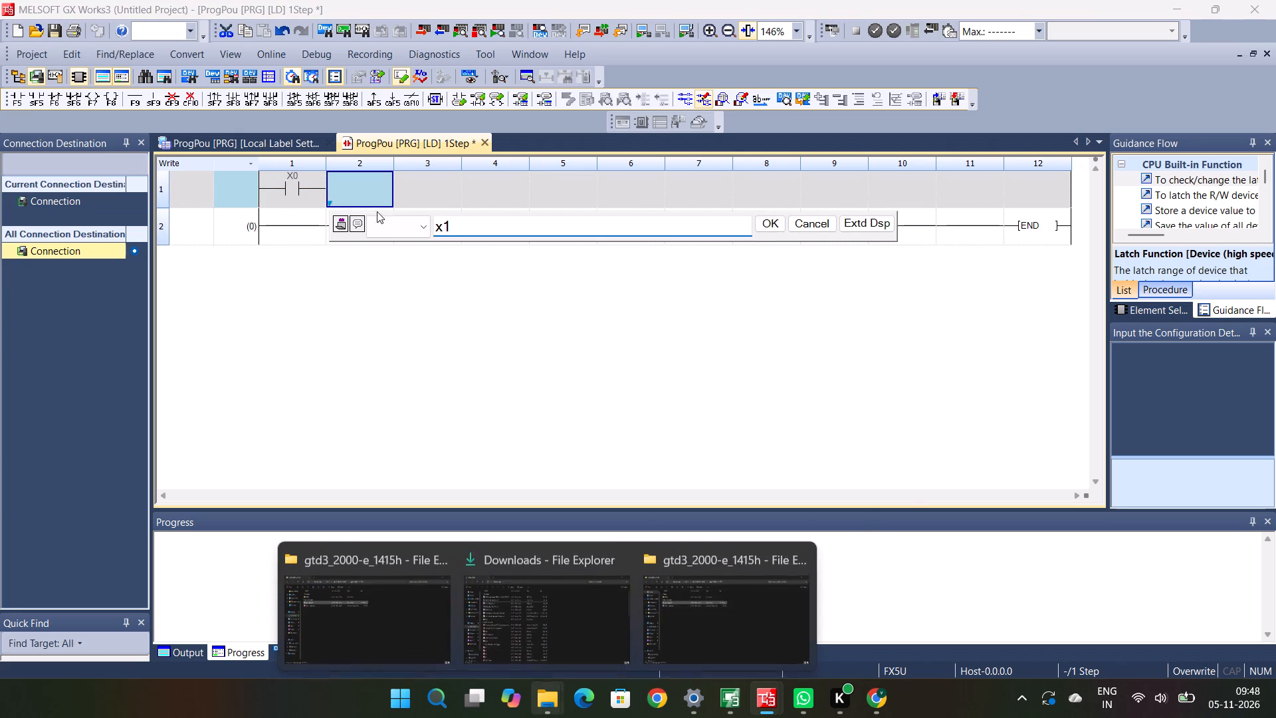
click(416, 235)
click(403, 281)
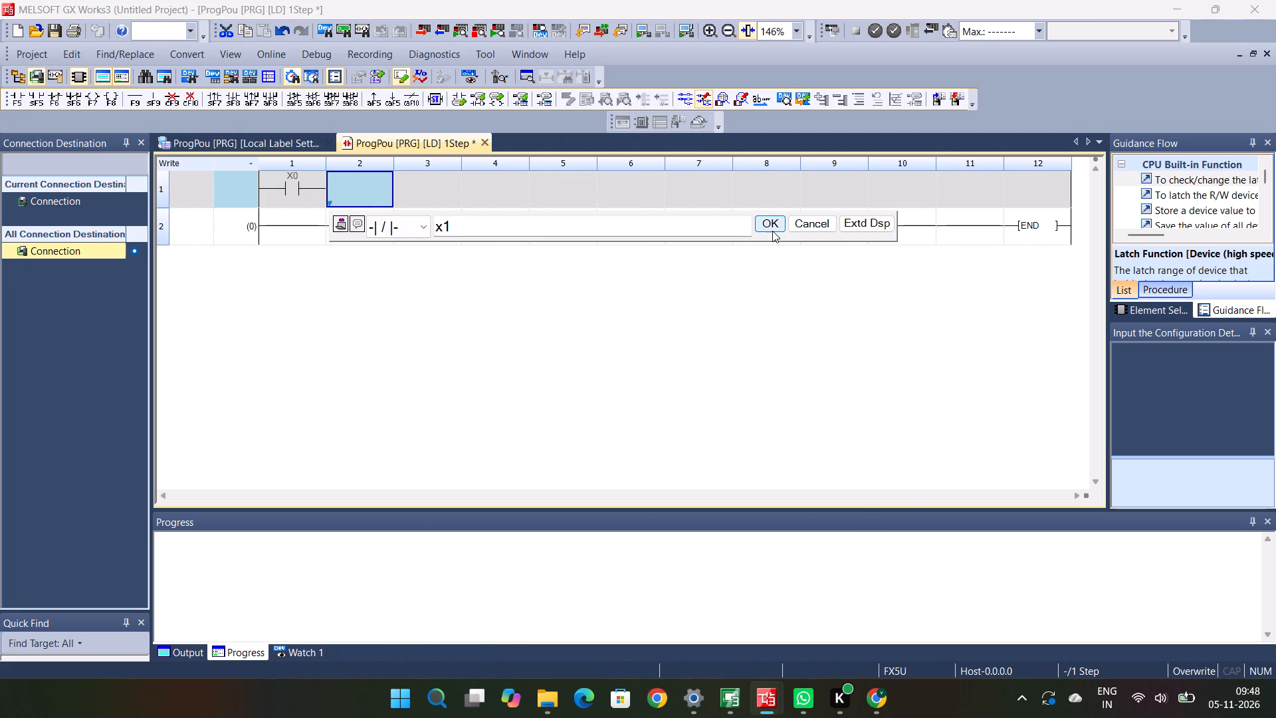
click(772, 231)
text(y0)
key(Return)
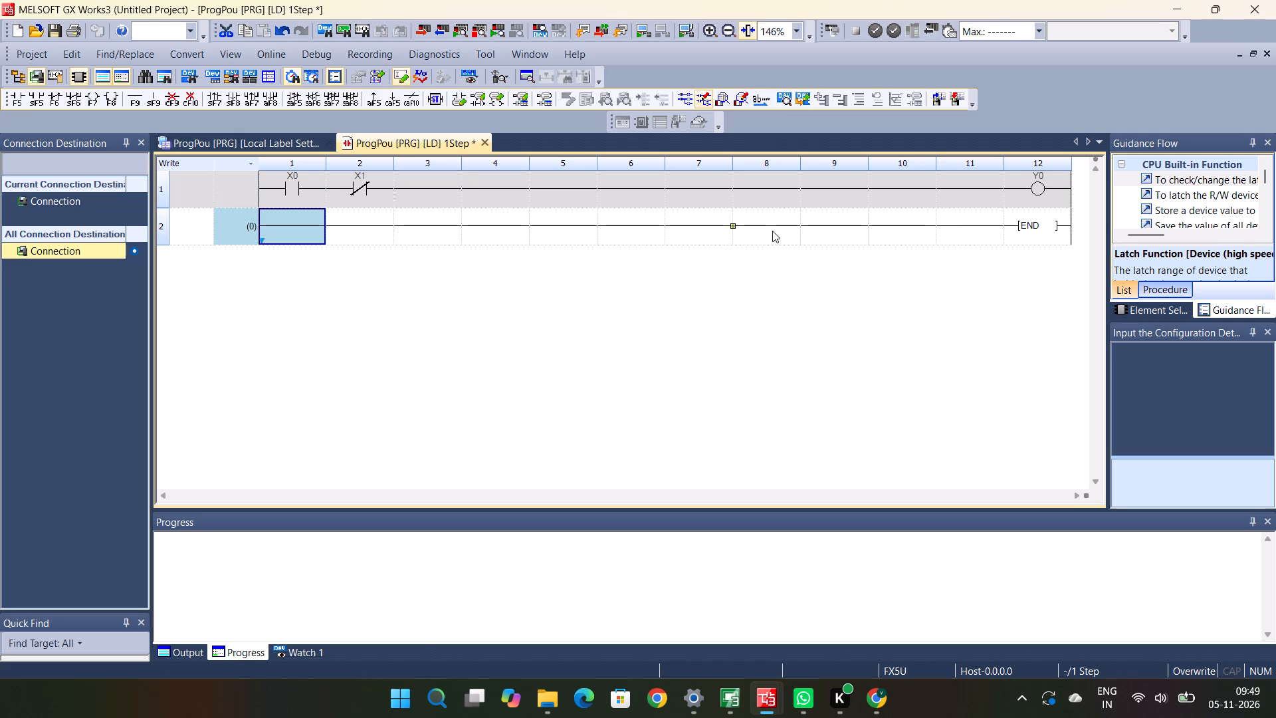
Add an X2 contact on row 2 and connect it in parallel with X0 using a vertical line before X1.
text(xz2)
key(BackSpace)
key(BackSpace)
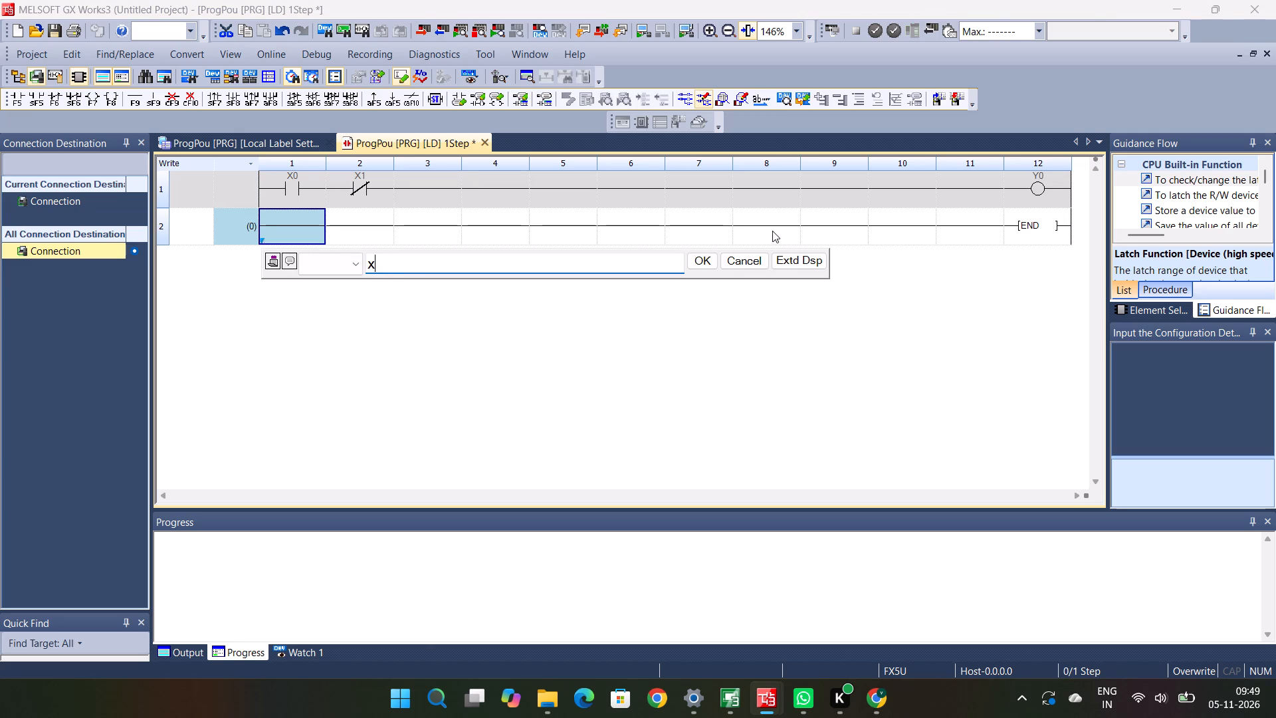
key(2)
key(Return)
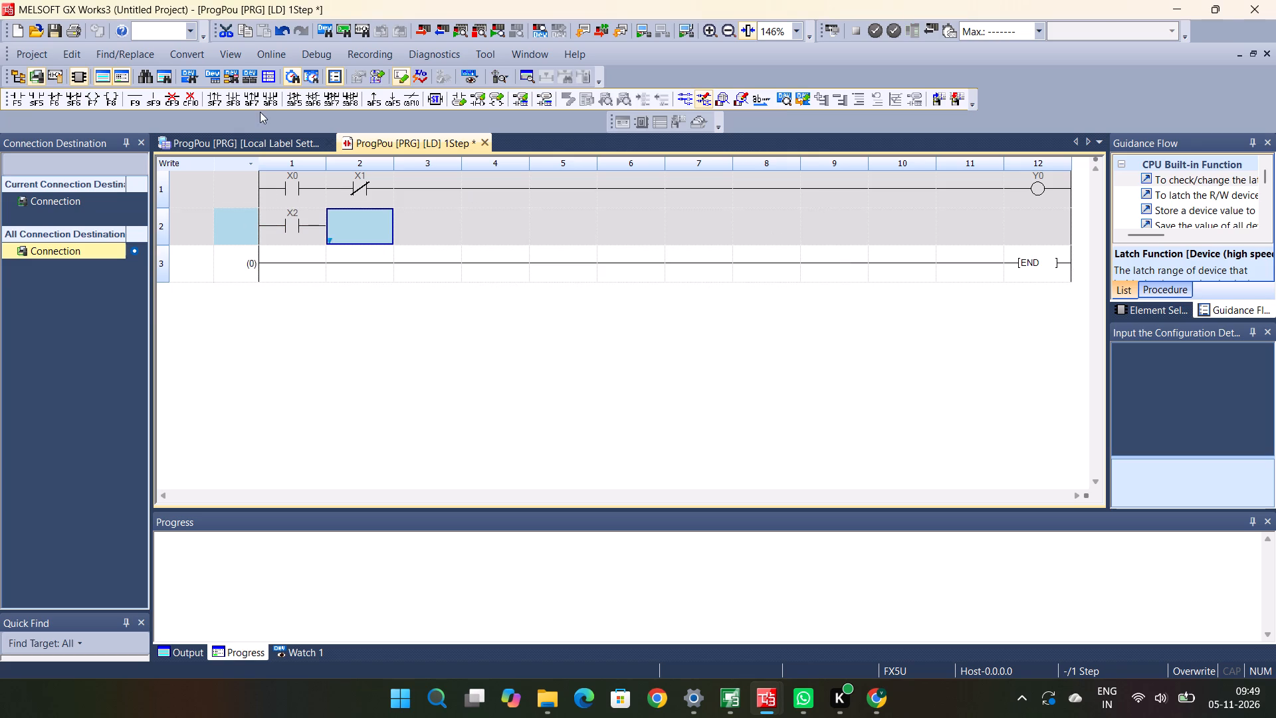
click(328, 195)
drag(328, 195, 326, 207)
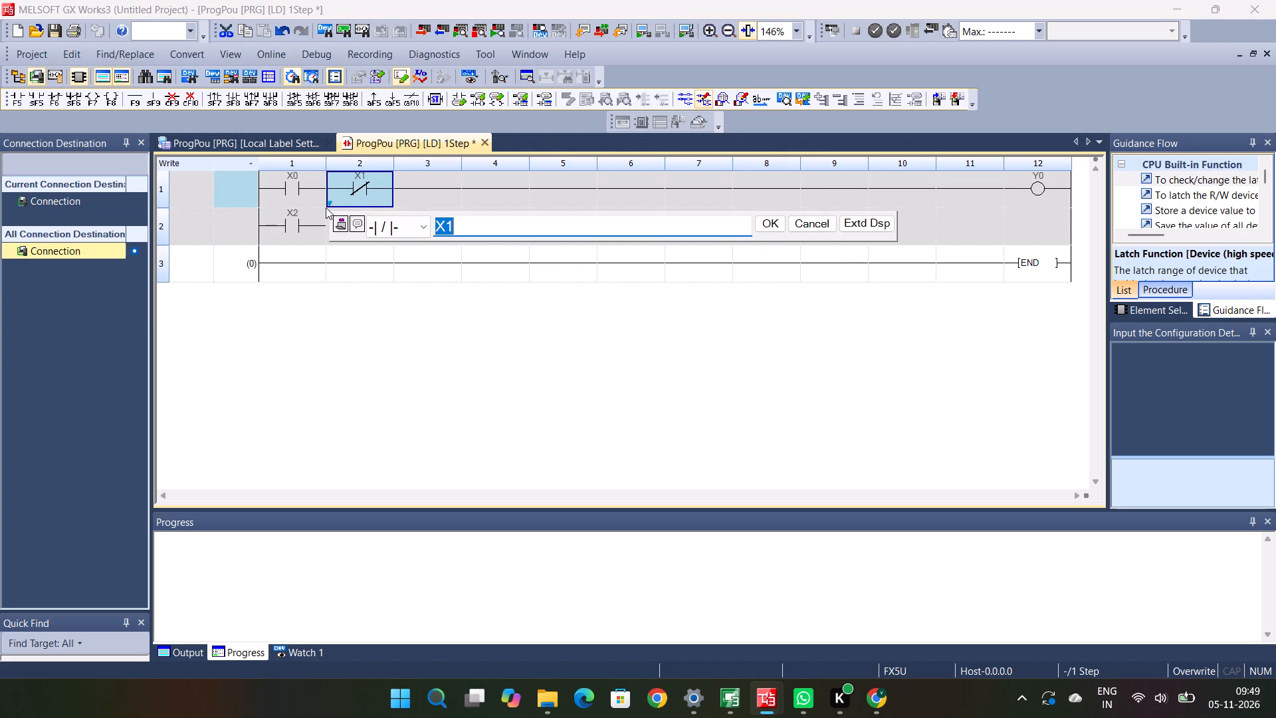
click(808, 225)
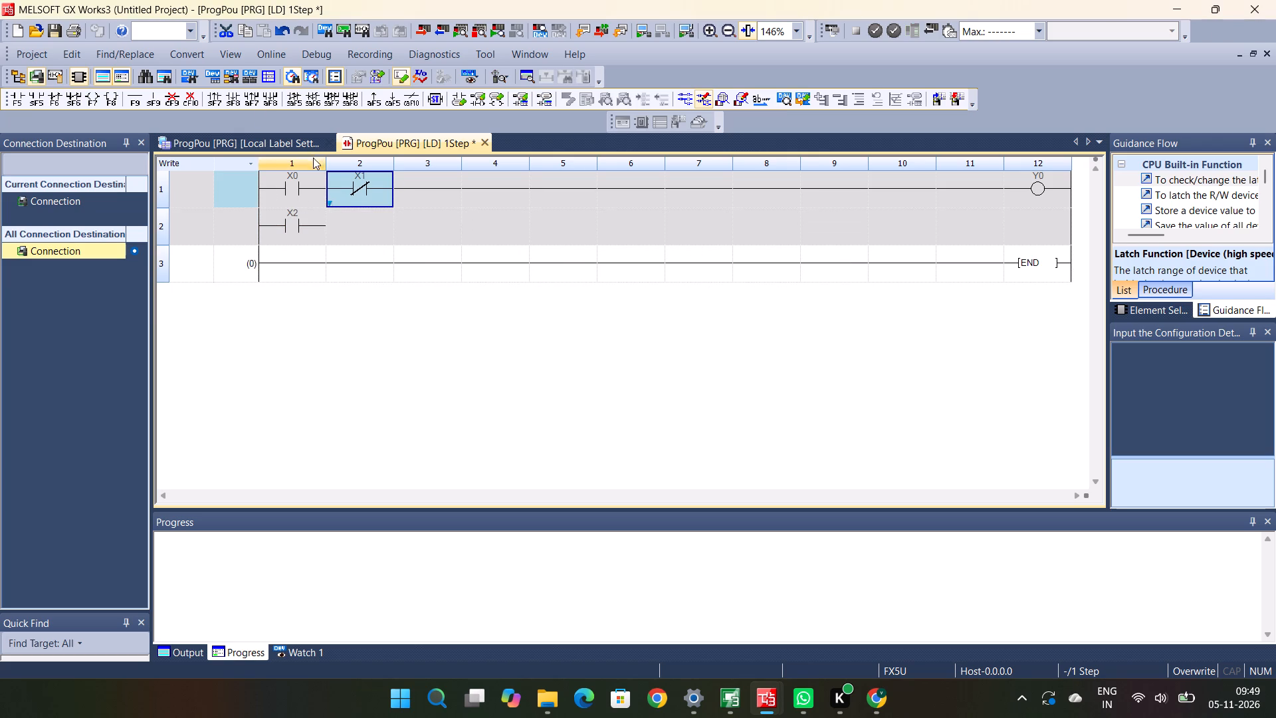
drag(328, 190, 328, 196)
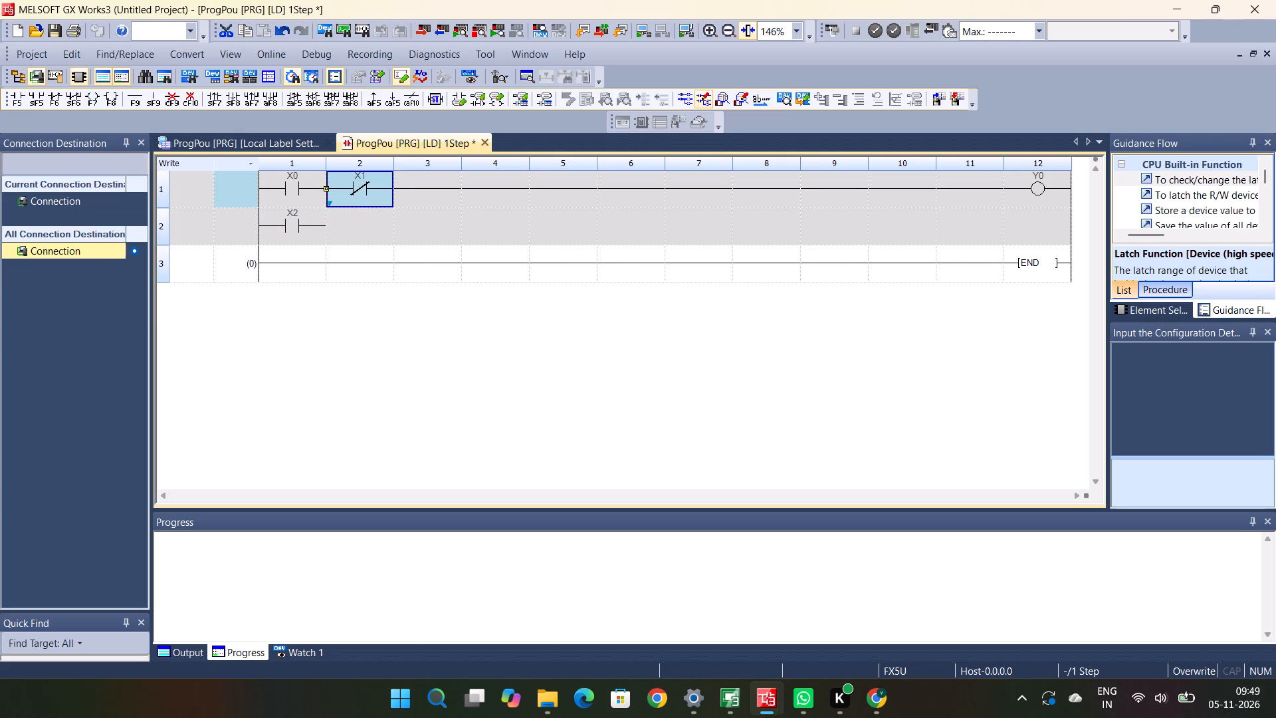
drag(328, 196, 330, 211)
click(330, 211)
Build a rung on row 3 with an X2 contact driving coil Y1.
click(305, 262)
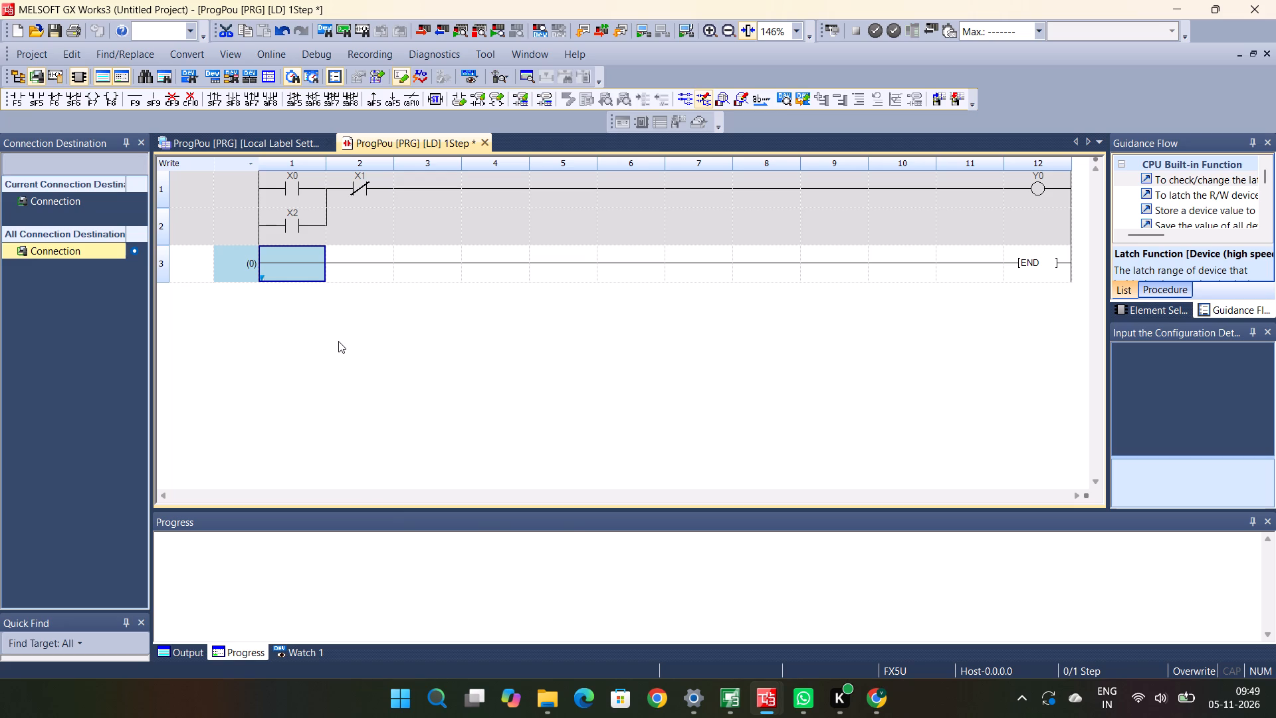
text(x2)
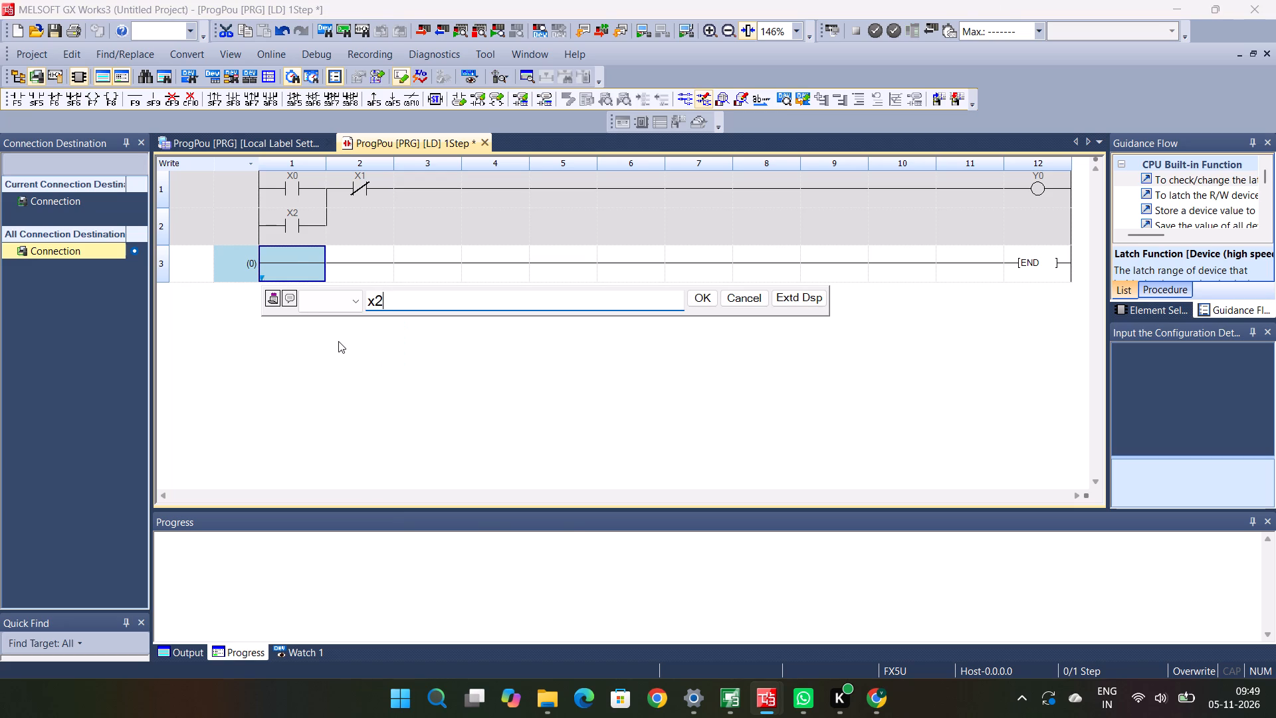
key(Return)
scroll(338, 341, up, 1)
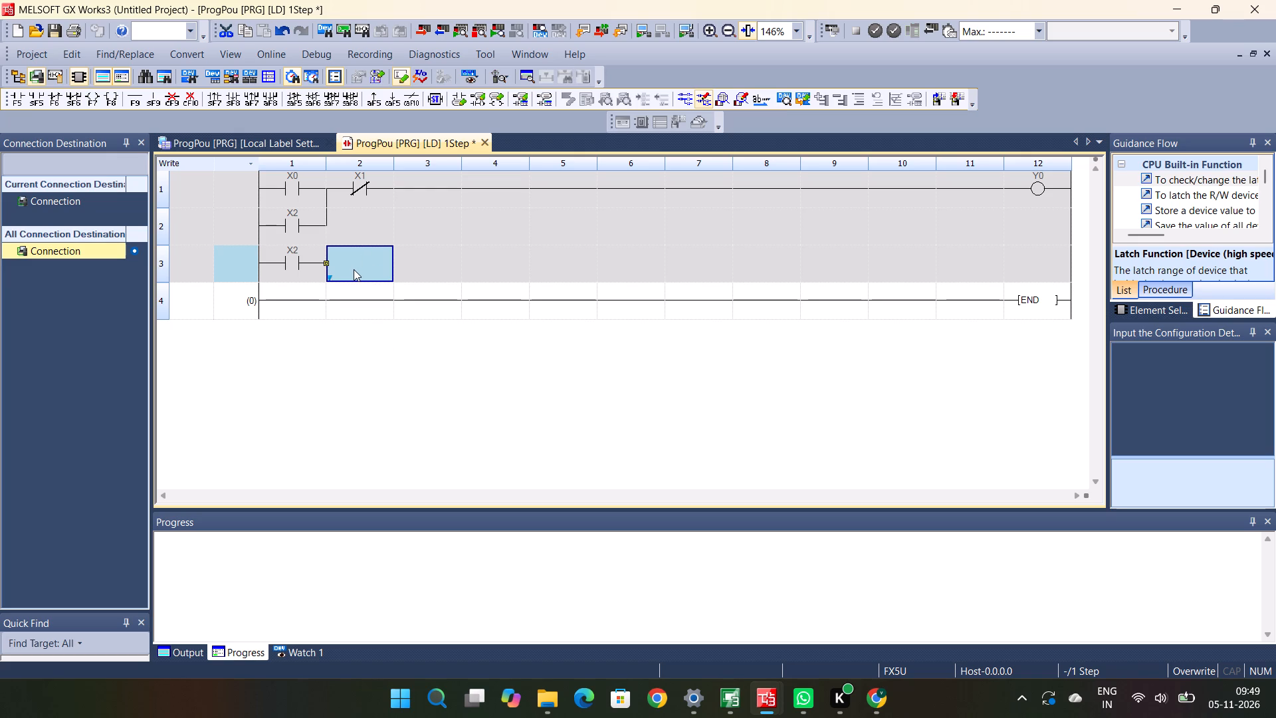
text(y1)
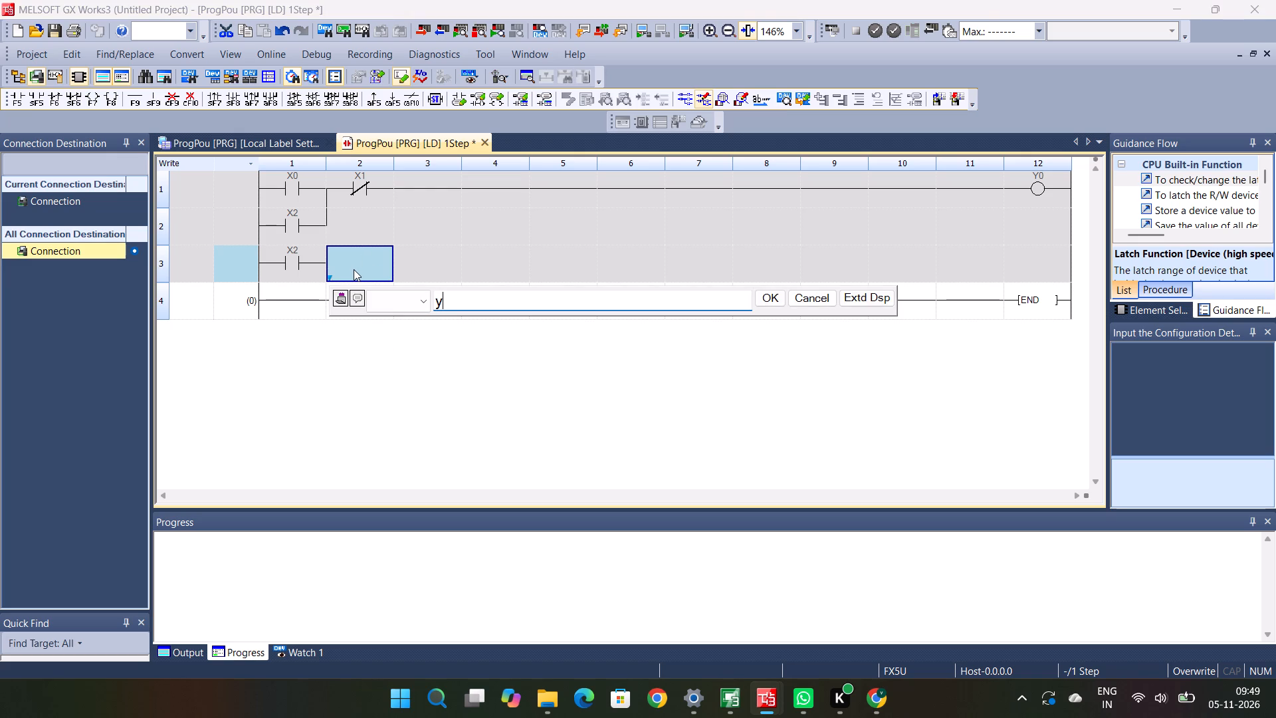
key(Return)
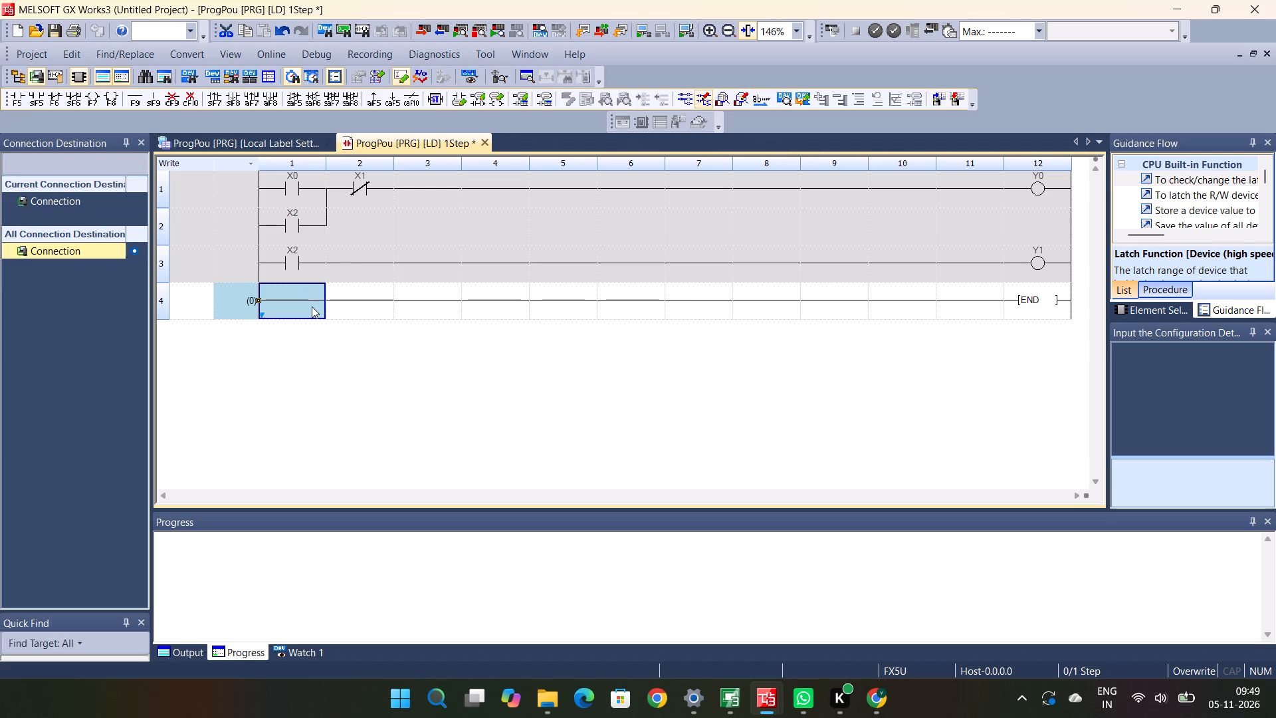
Enter device X3 for the contact at the start of row 4.
text(x3)
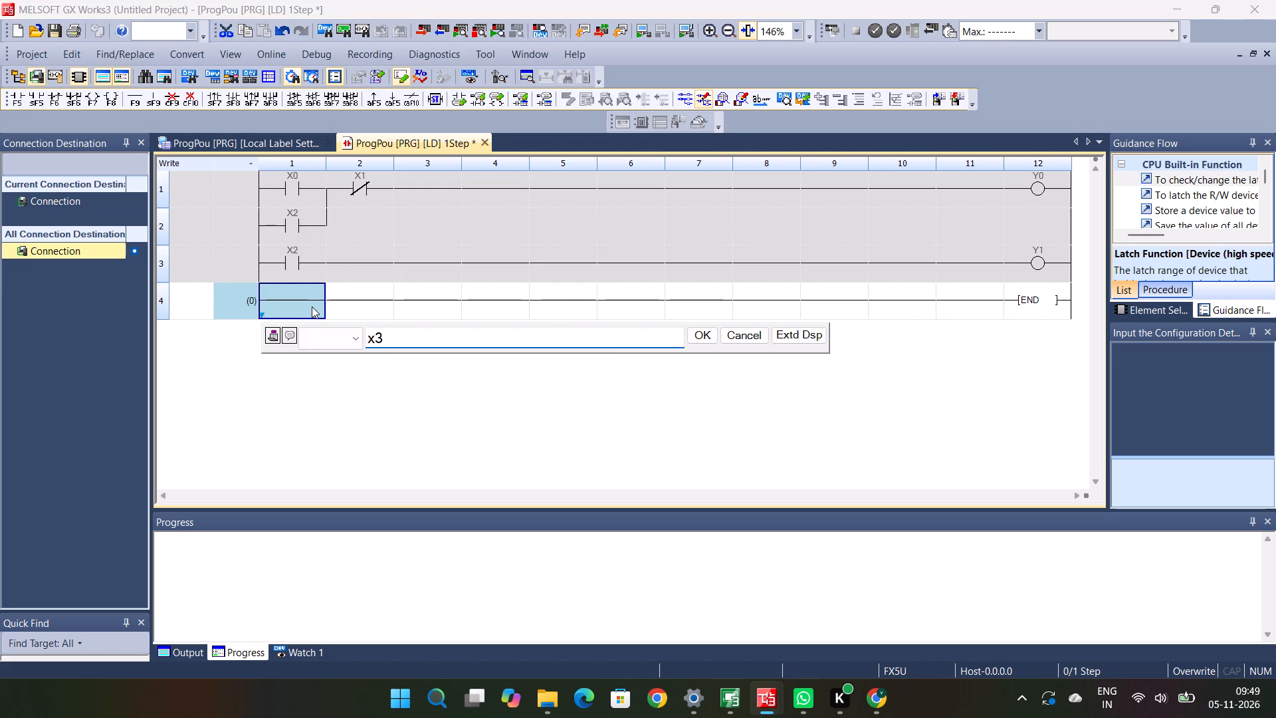
Add the X3 contact on row 4 and connect it in parallel with the row 3 X2 contact using a vertical line.
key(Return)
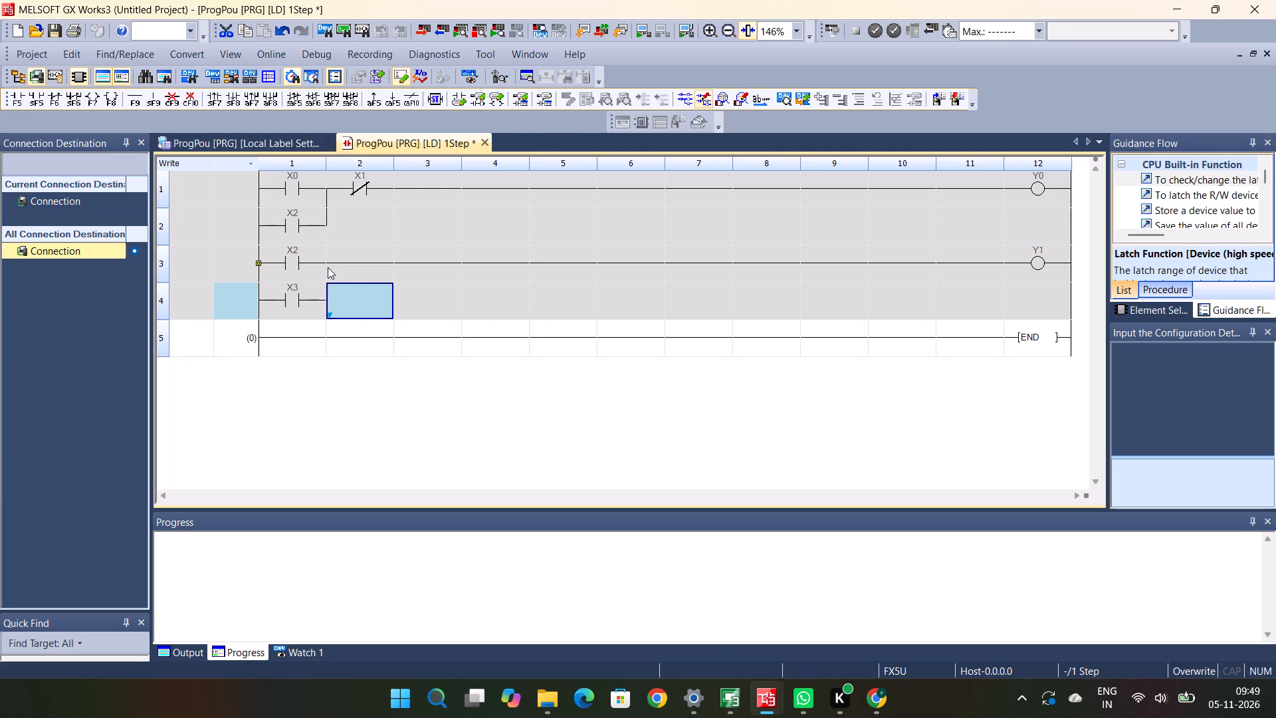
drag(326, 263, 320, 302)
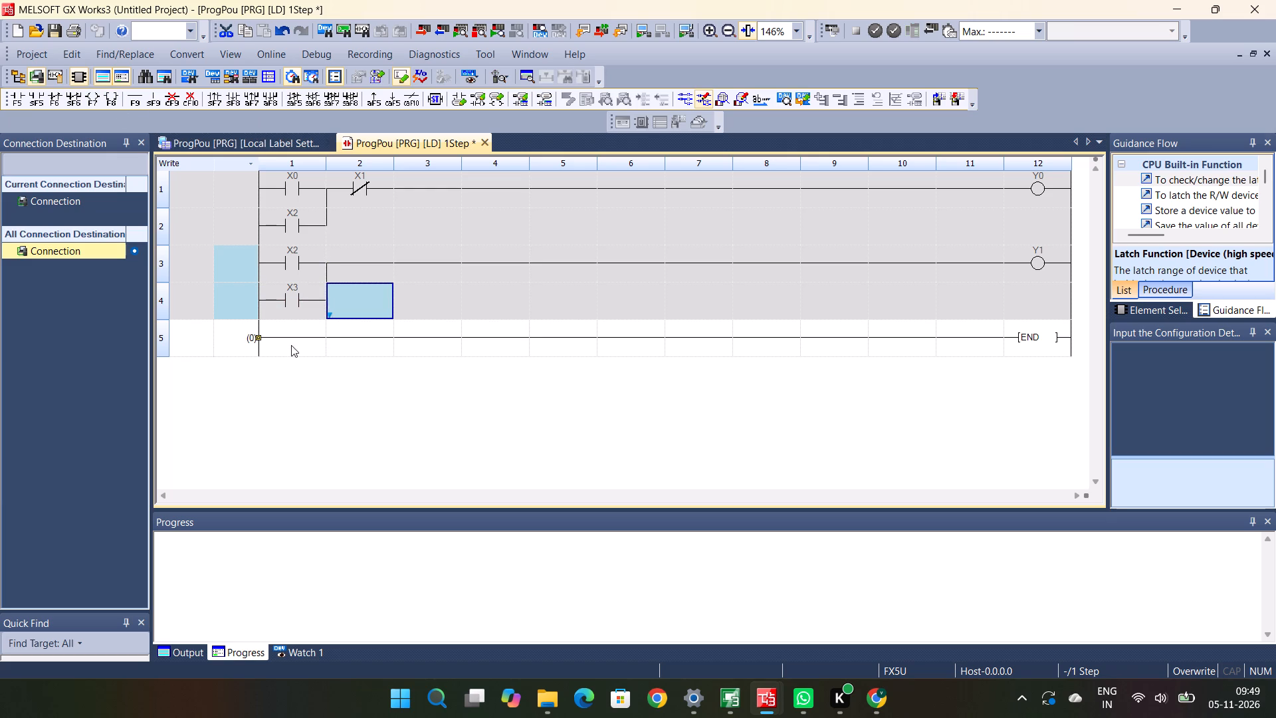
click(291, 345)
Switch to the GT Designer3 project and turn off the device display for base screen B-1.
click(726, 702)
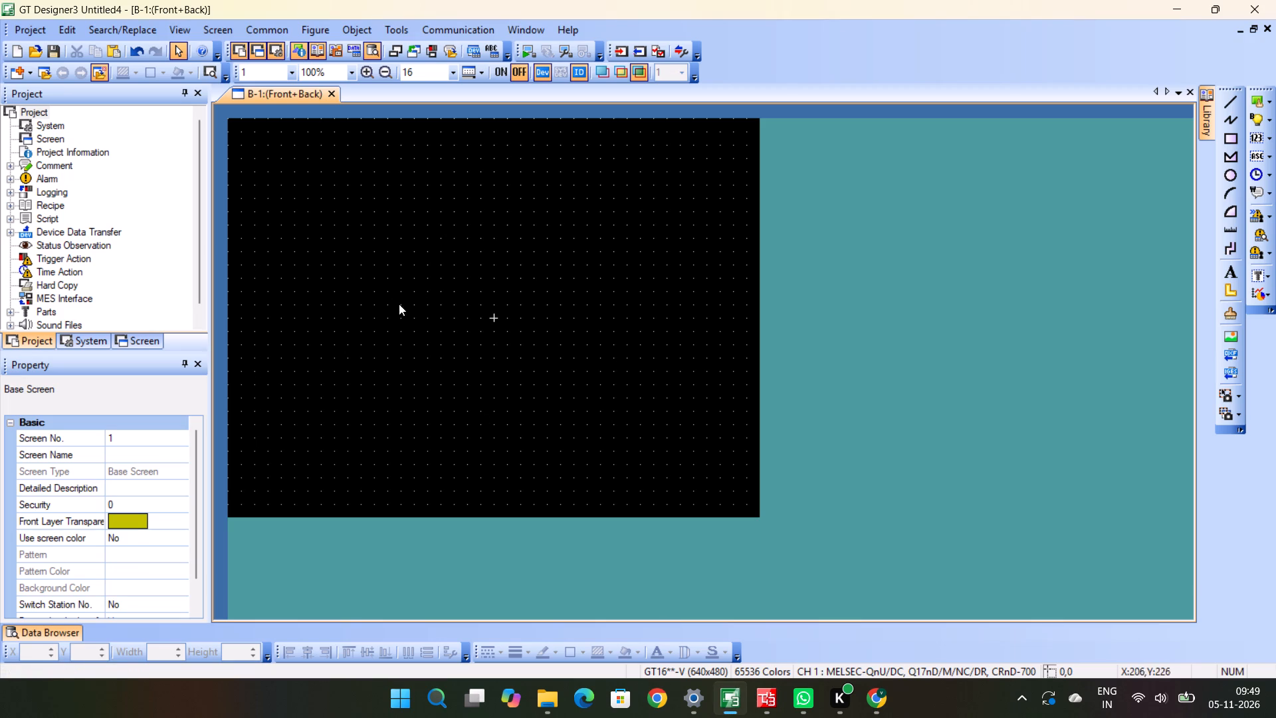
click(463, 366)
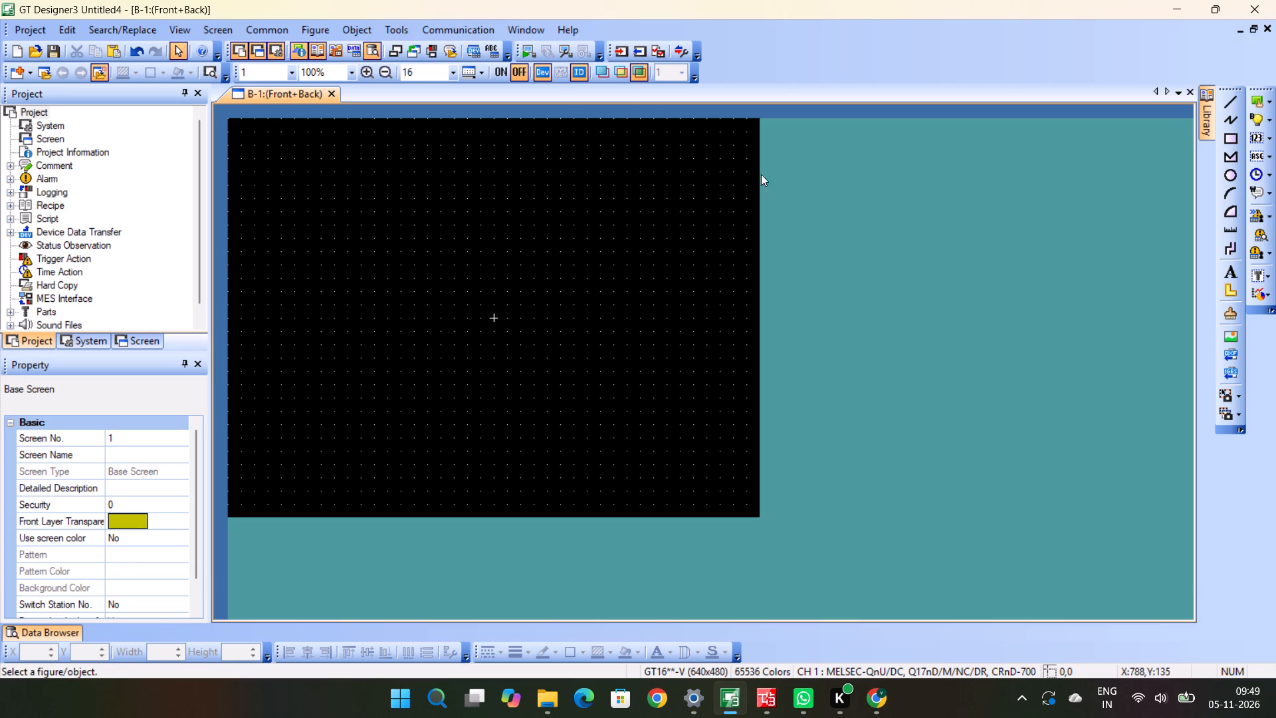
click(534, 72)
drag(316, 161, 347, 238)
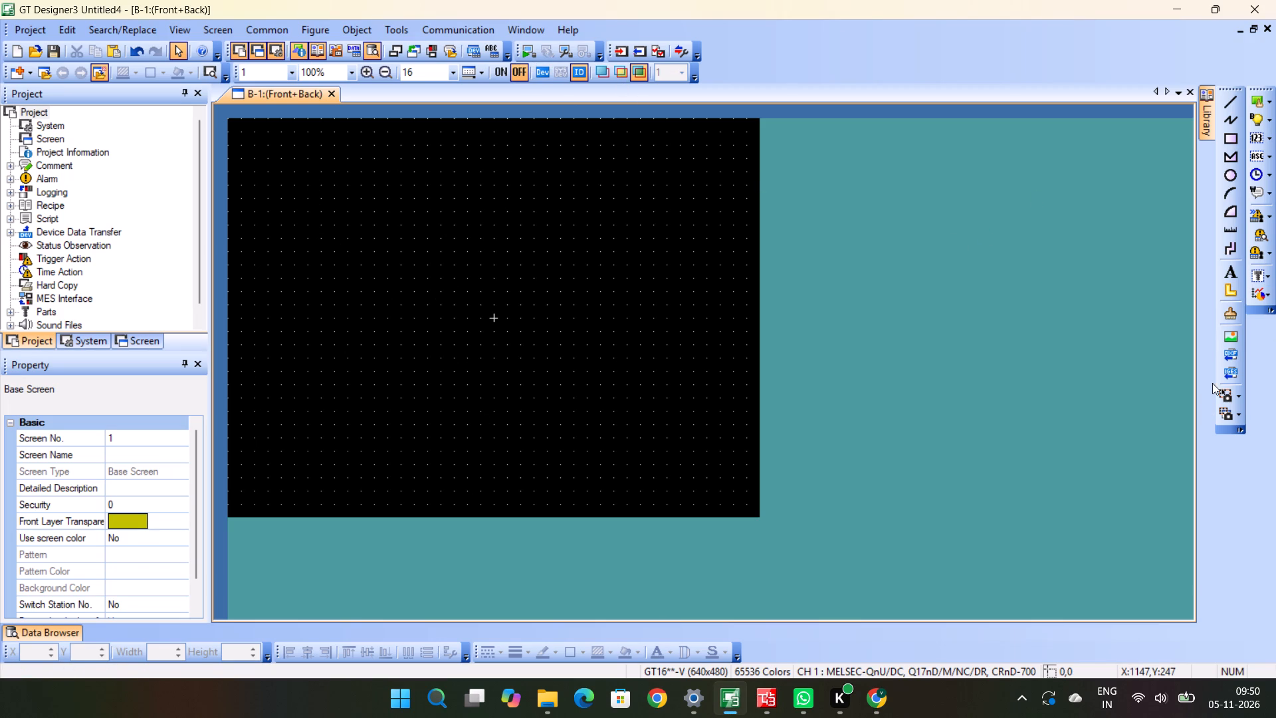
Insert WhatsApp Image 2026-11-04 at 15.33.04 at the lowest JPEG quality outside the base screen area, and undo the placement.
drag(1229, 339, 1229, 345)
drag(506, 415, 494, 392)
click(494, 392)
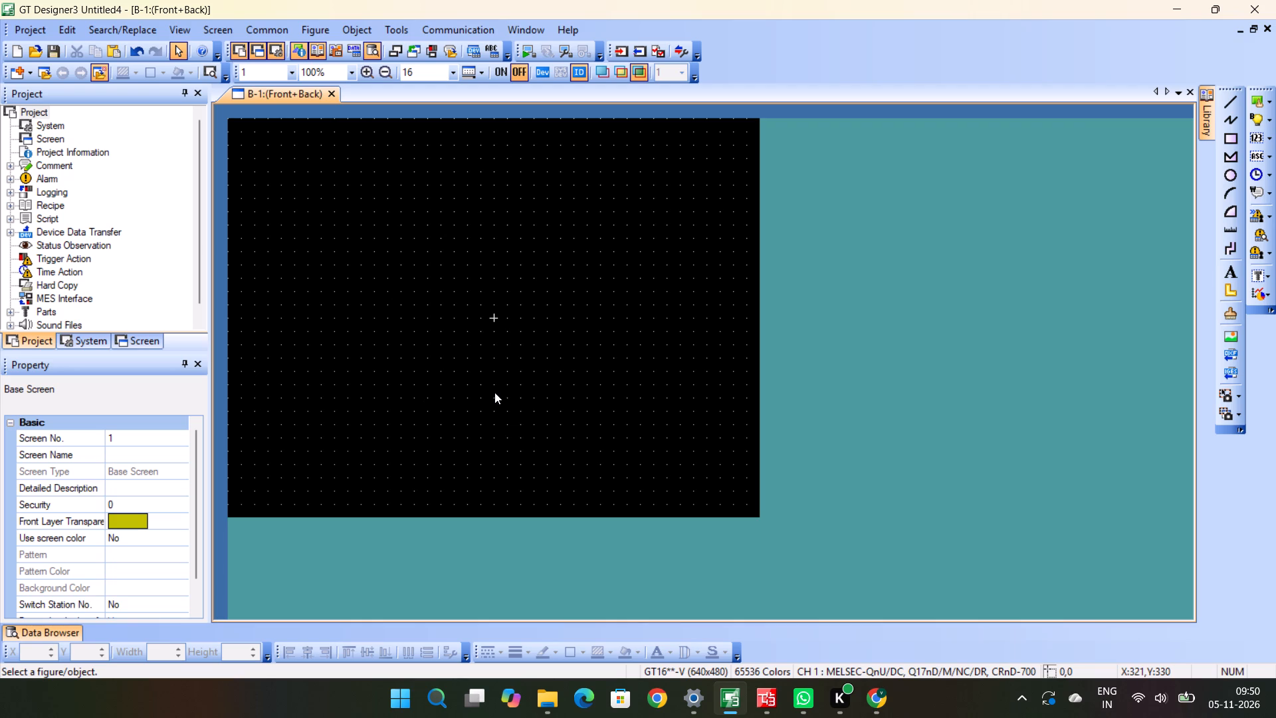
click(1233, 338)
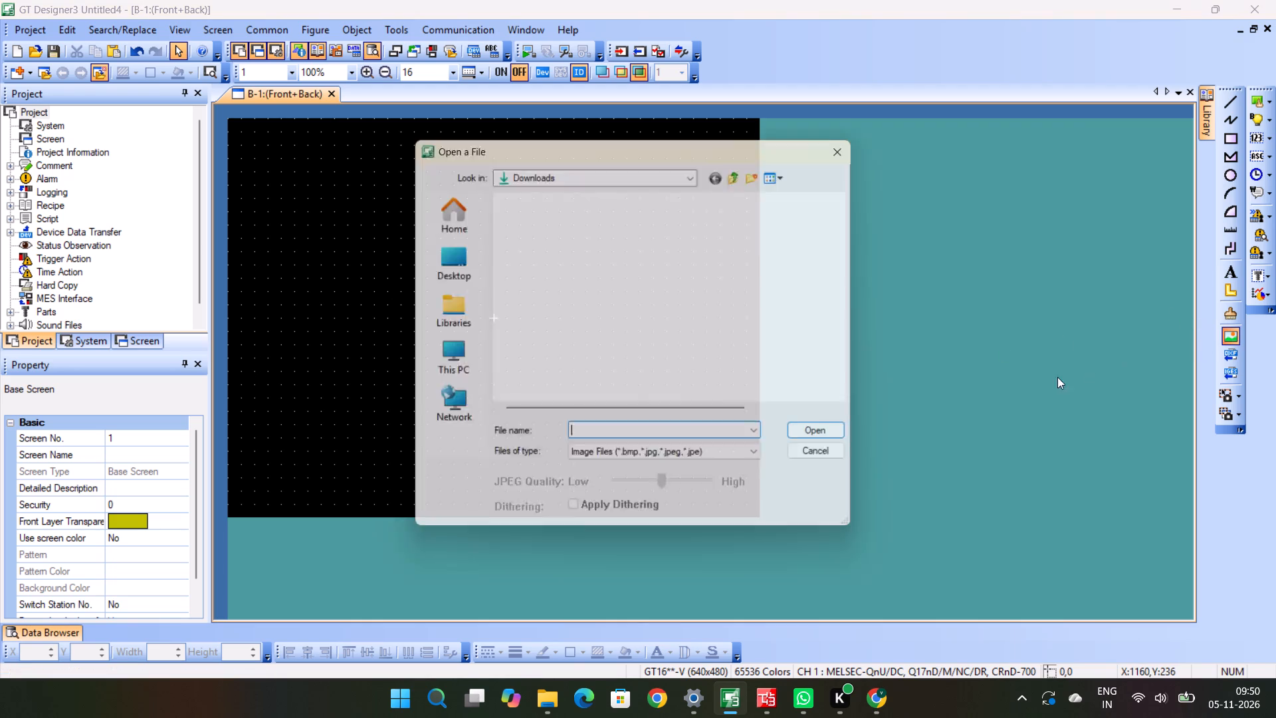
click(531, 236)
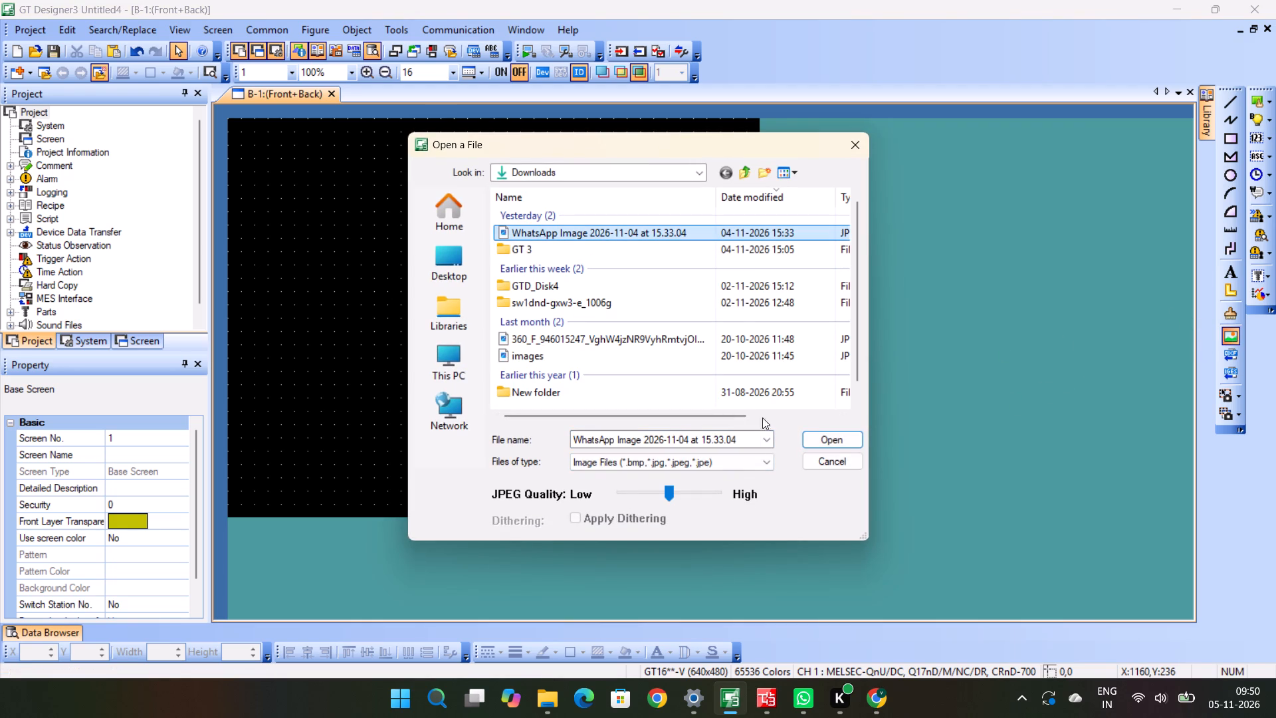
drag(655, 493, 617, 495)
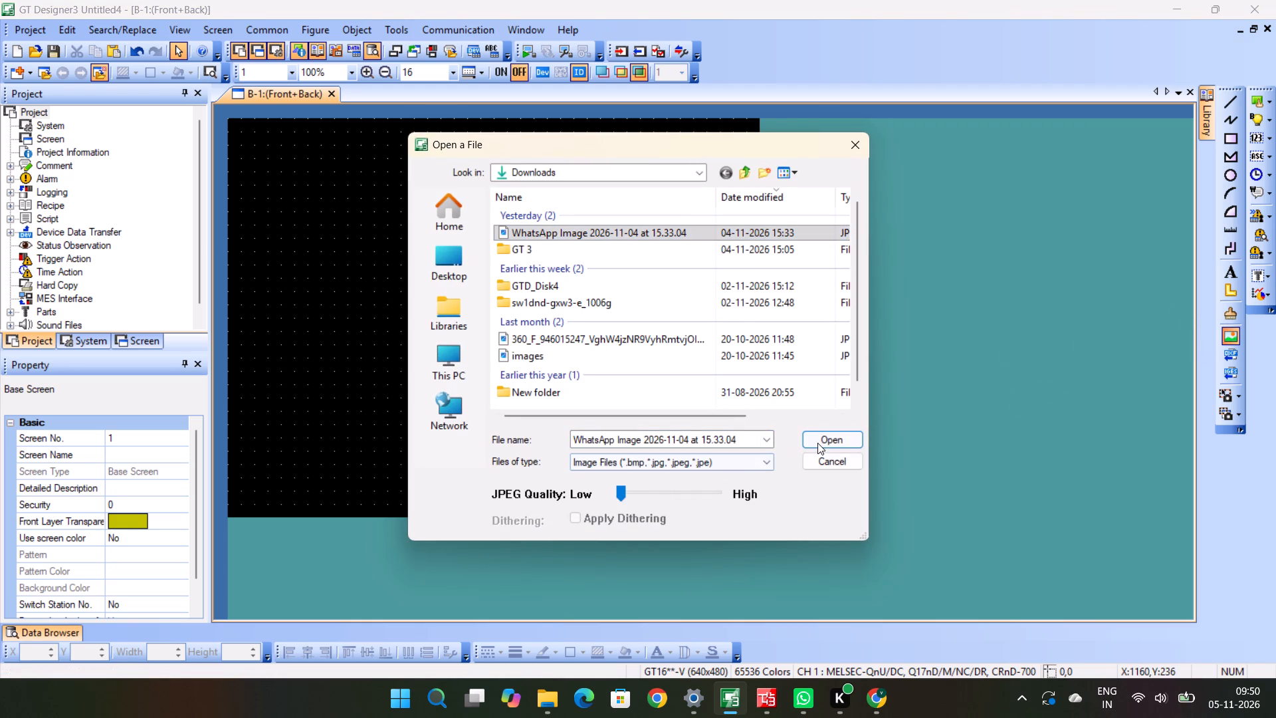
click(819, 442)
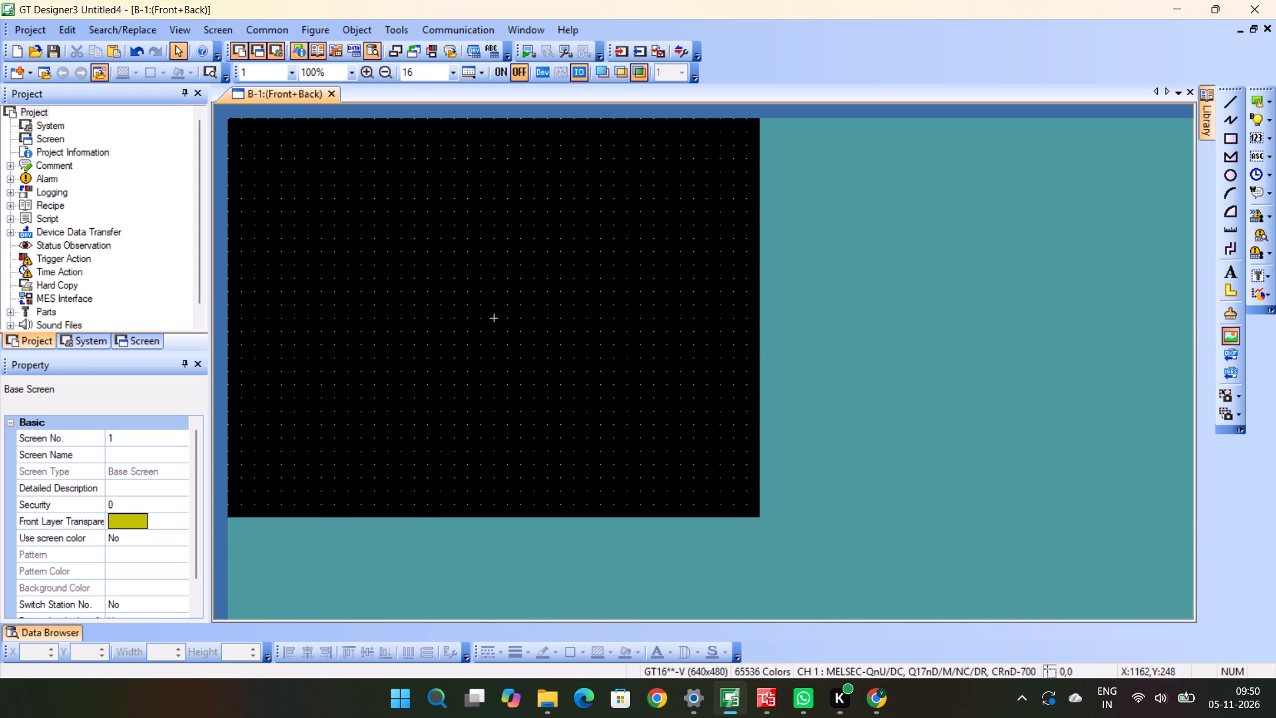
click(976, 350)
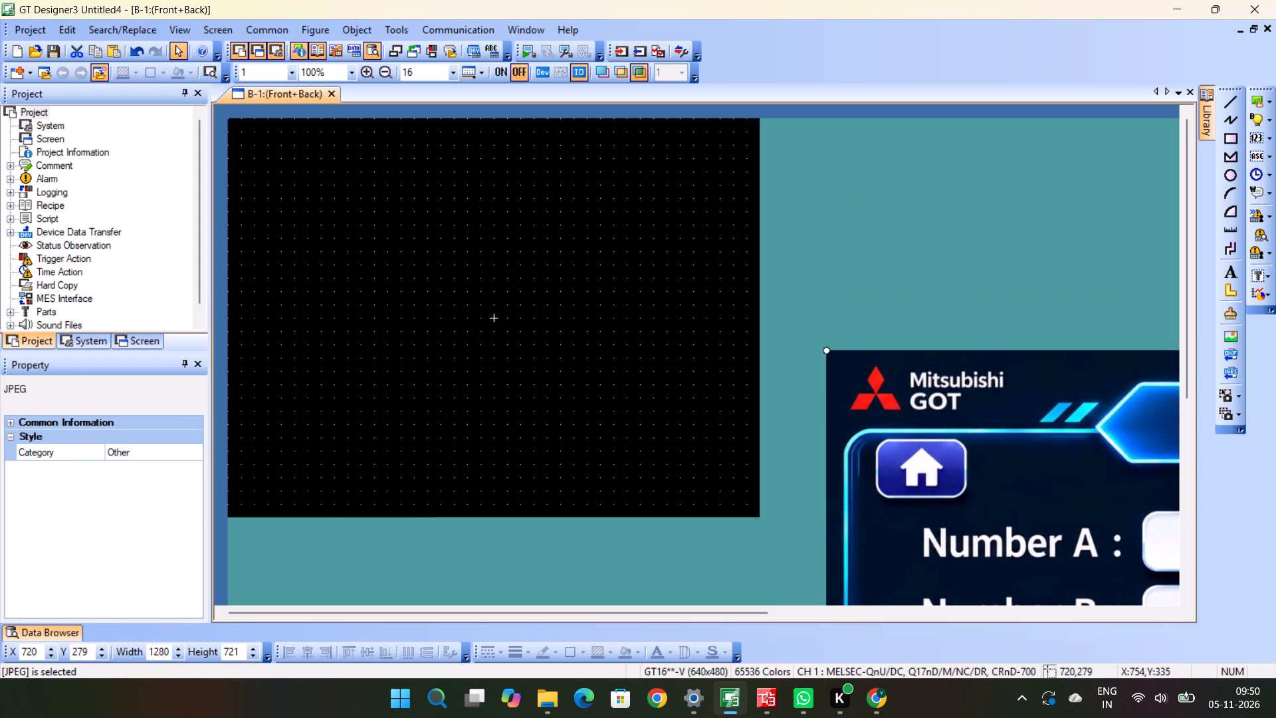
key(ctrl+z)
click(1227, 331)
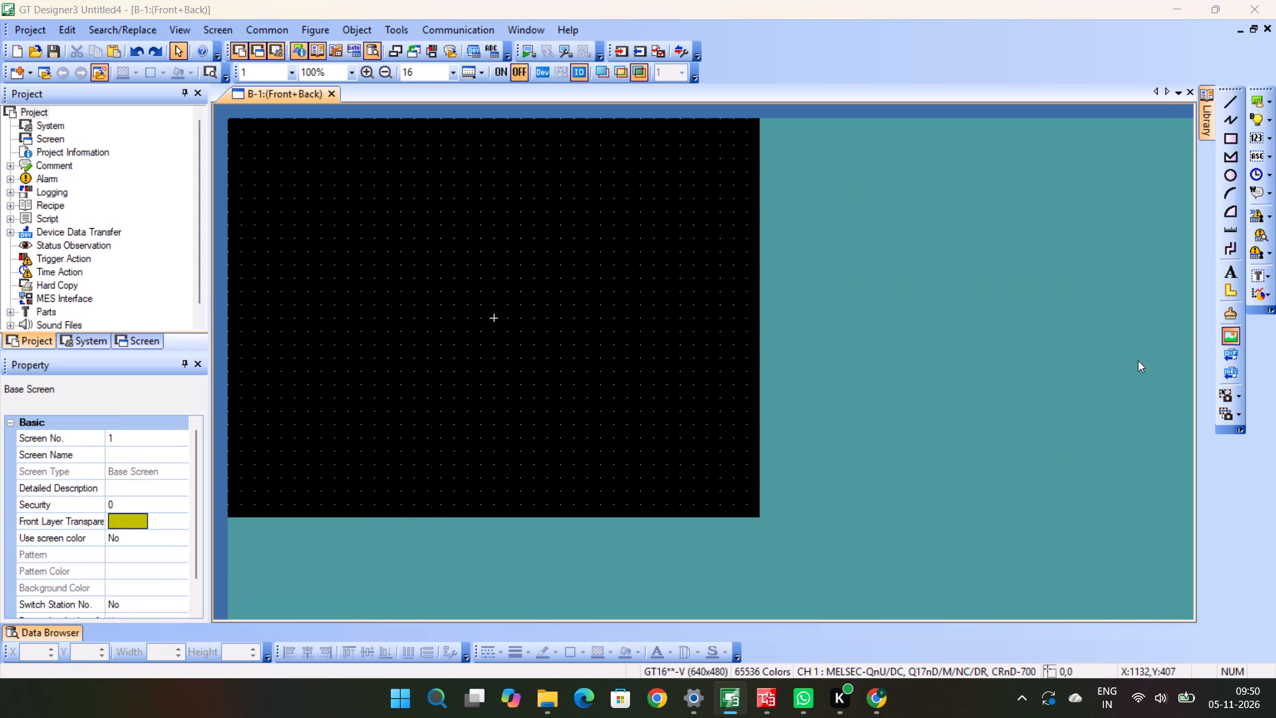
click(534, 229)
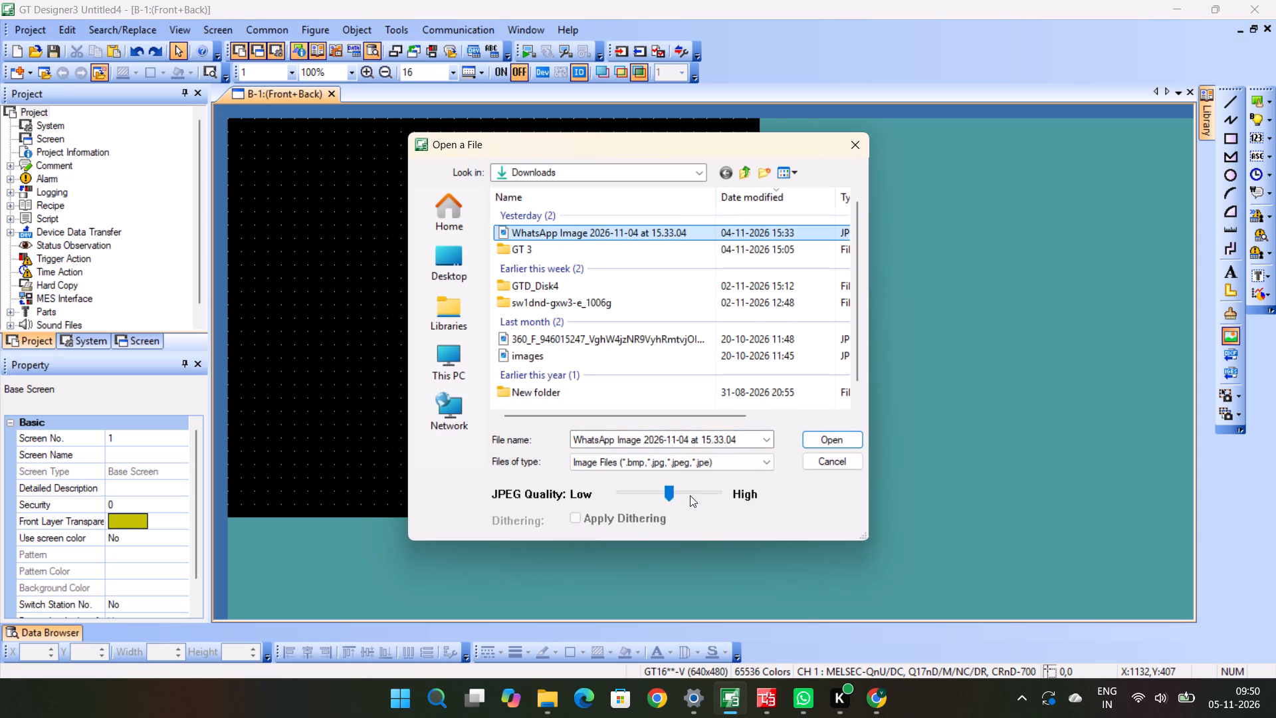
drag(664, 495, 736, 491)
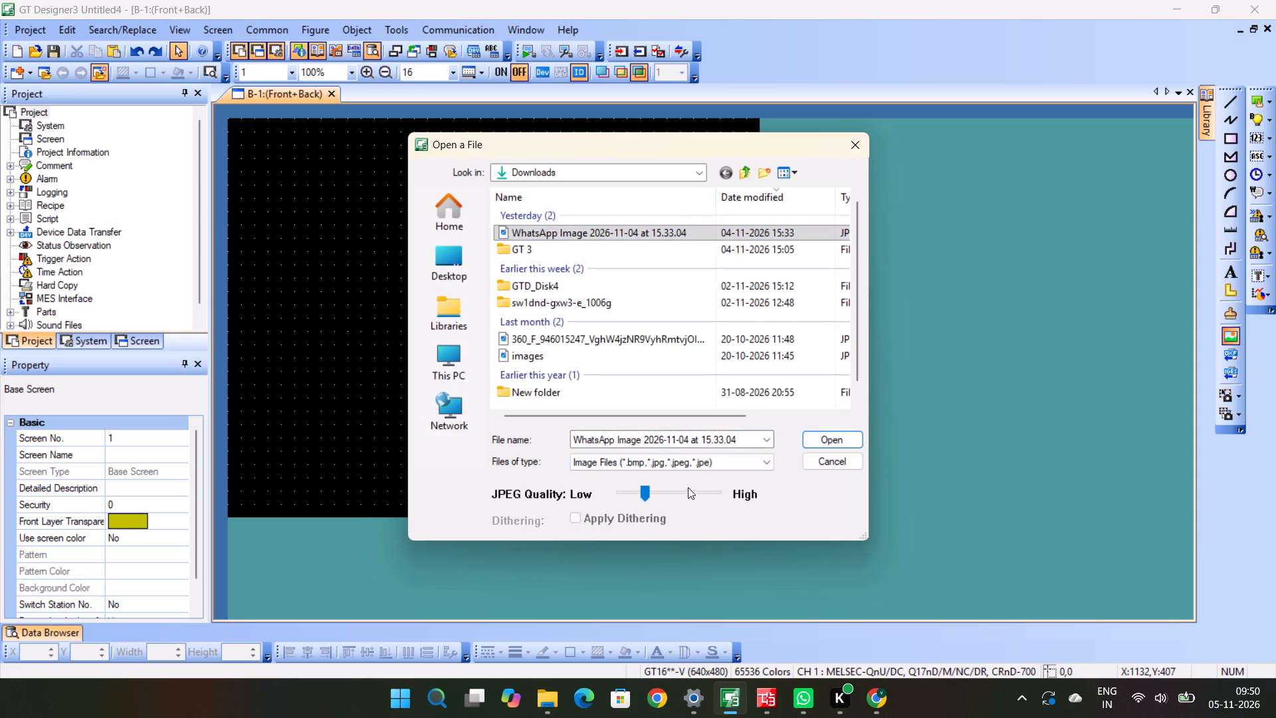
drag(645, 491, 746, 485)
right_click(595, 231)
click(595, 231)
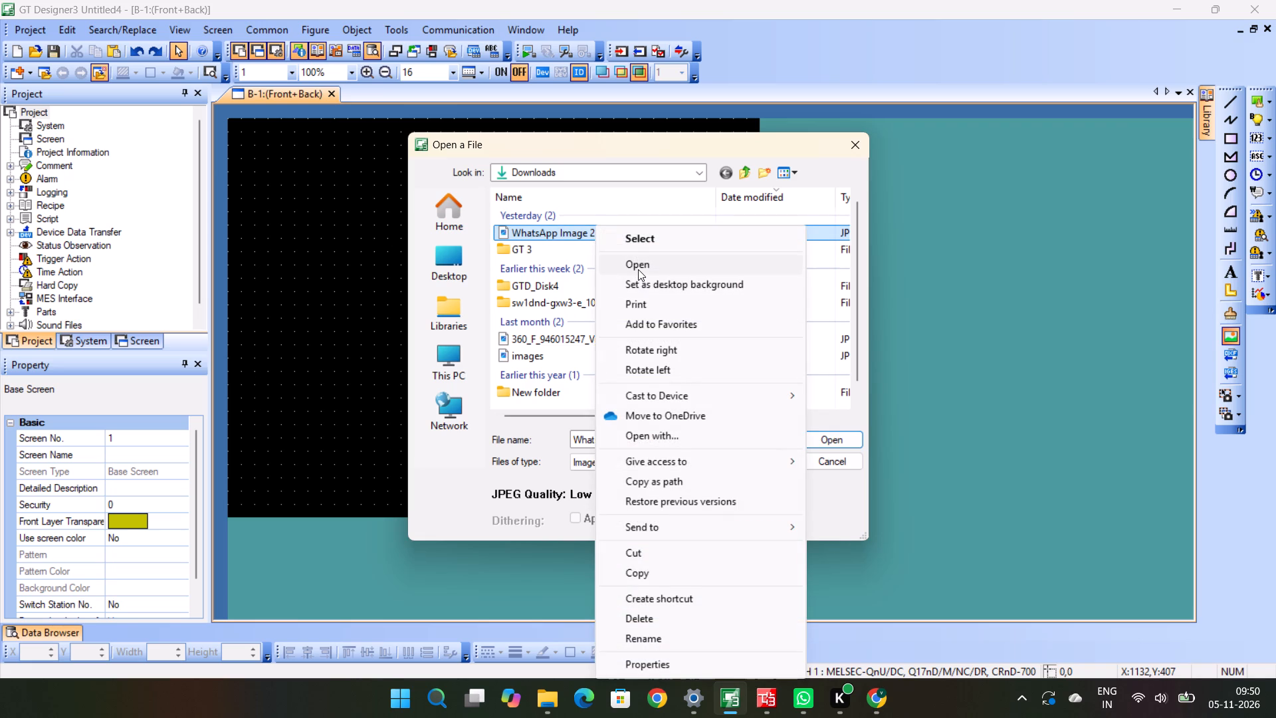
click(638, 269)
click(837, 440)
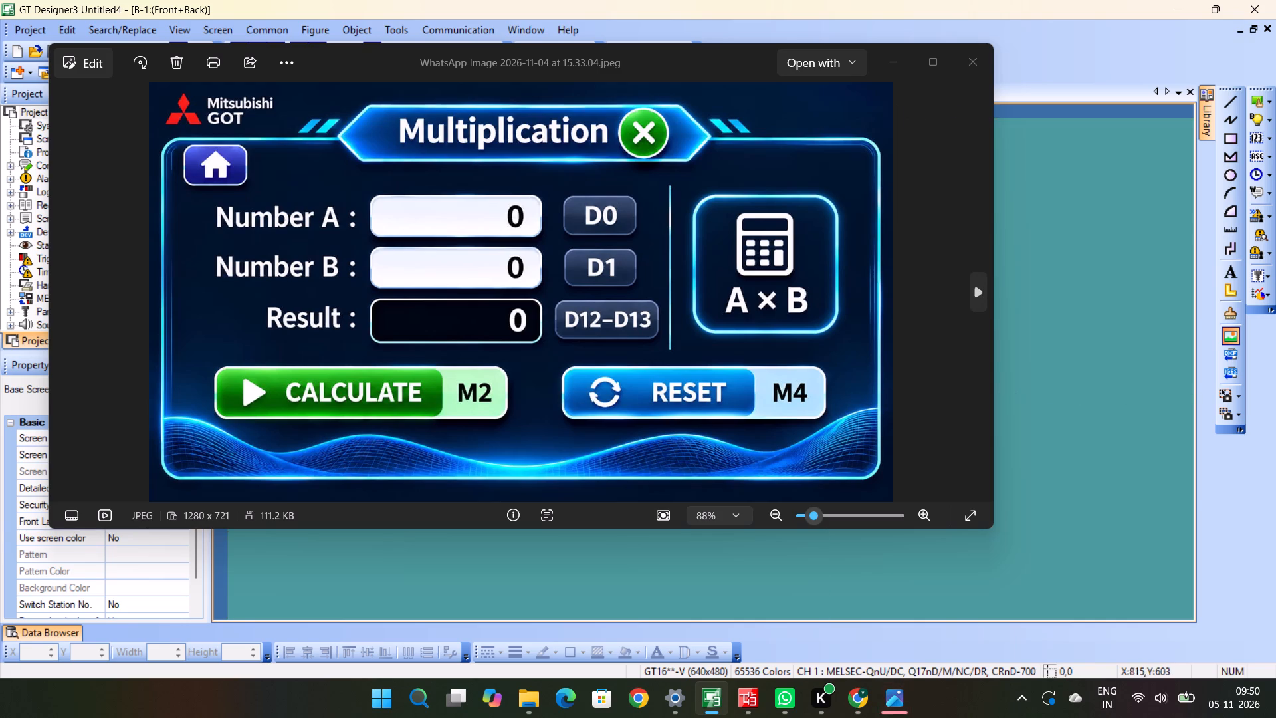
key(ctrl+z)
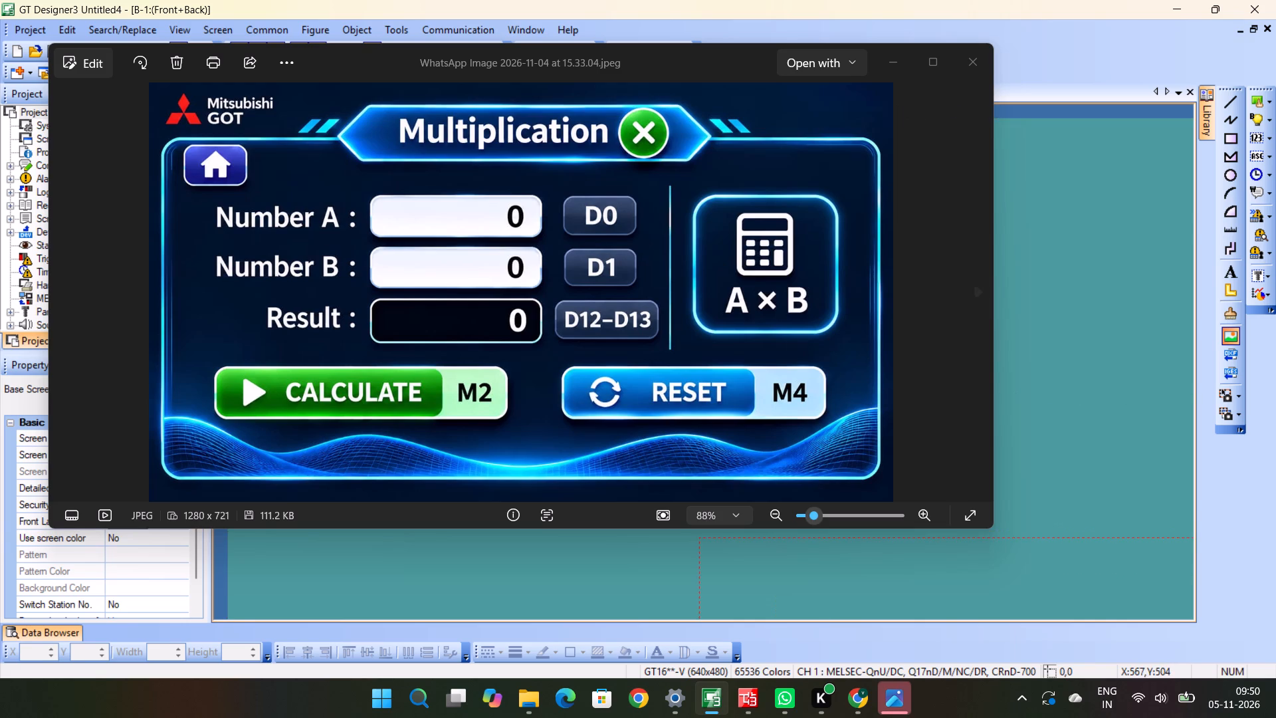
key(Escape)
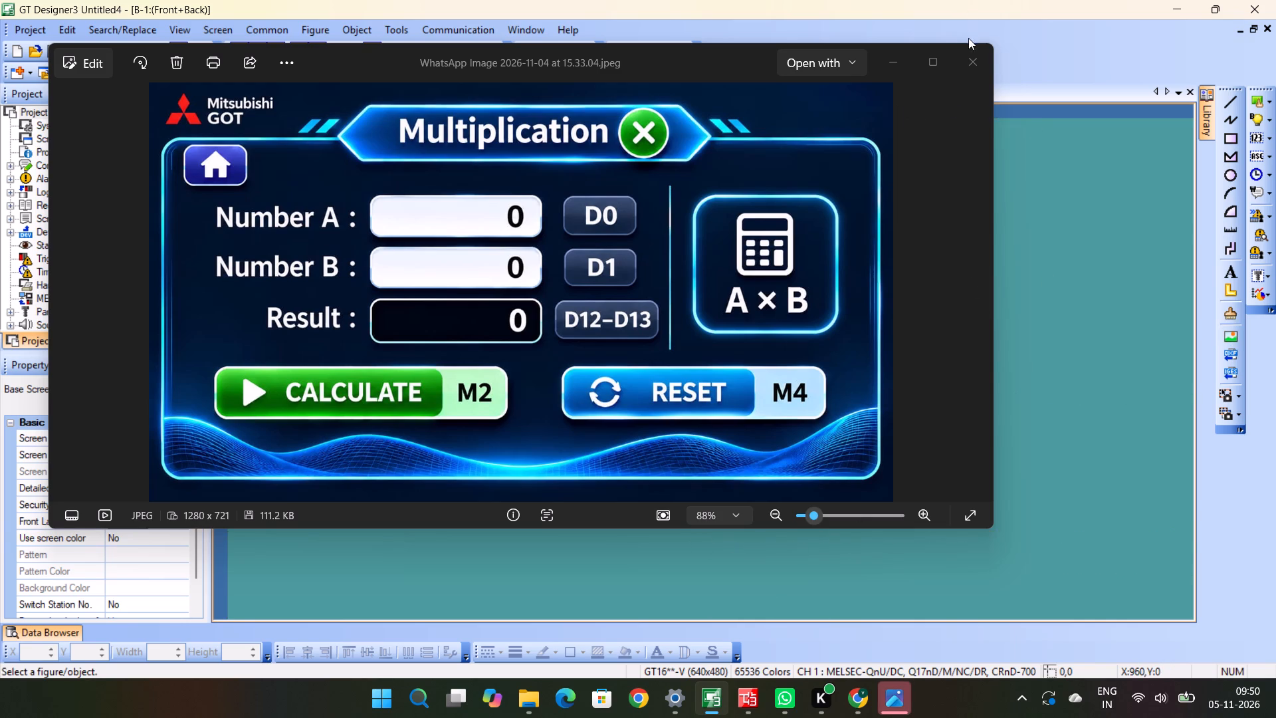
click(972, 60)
Insert WhatsApp Image 2026-11-04 at 15.33.04 at the highest JPEG quality and move it to X 0, Y 0 on base screen B-1.
click(1227, 330)
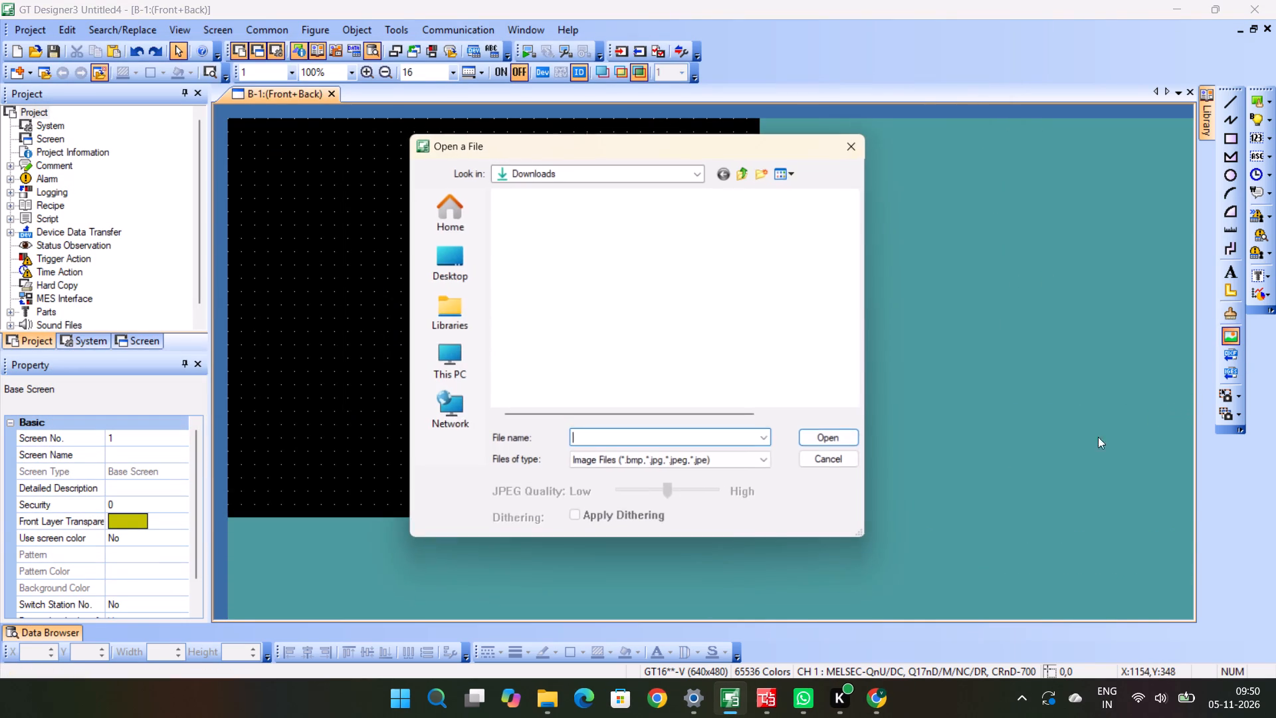
click(572, 231)
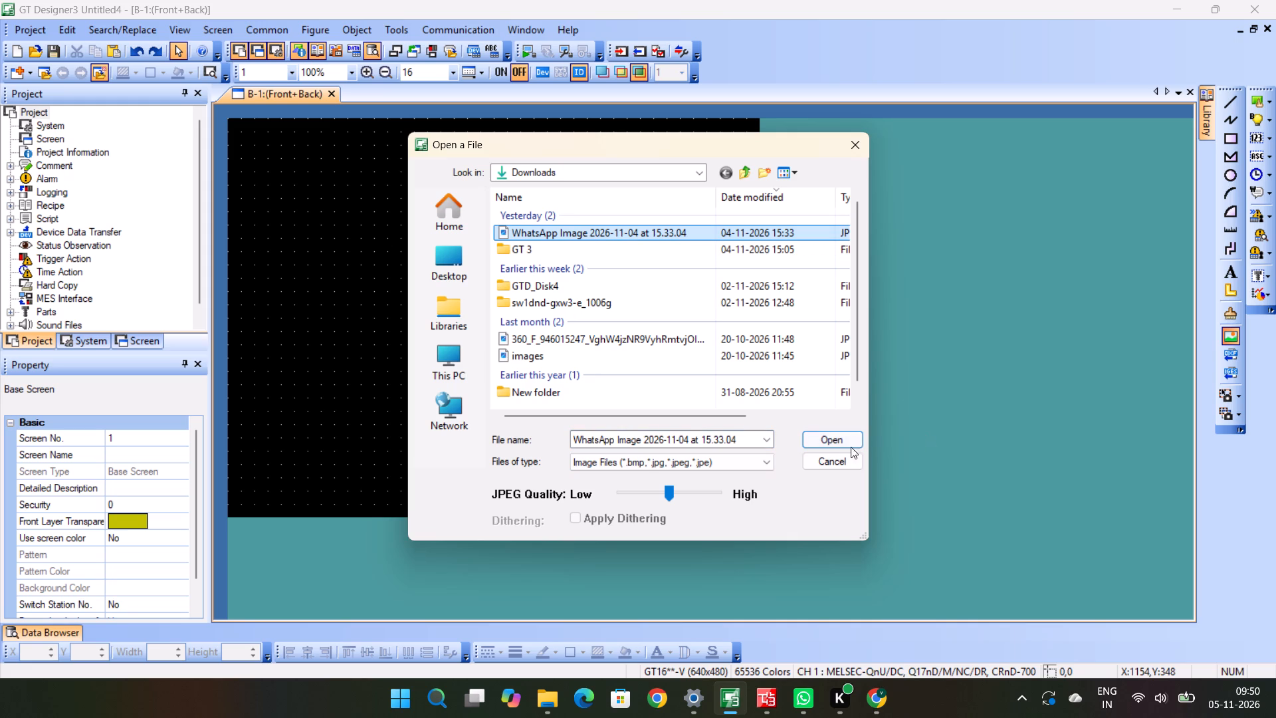
drag(671, 497, 747, 480)
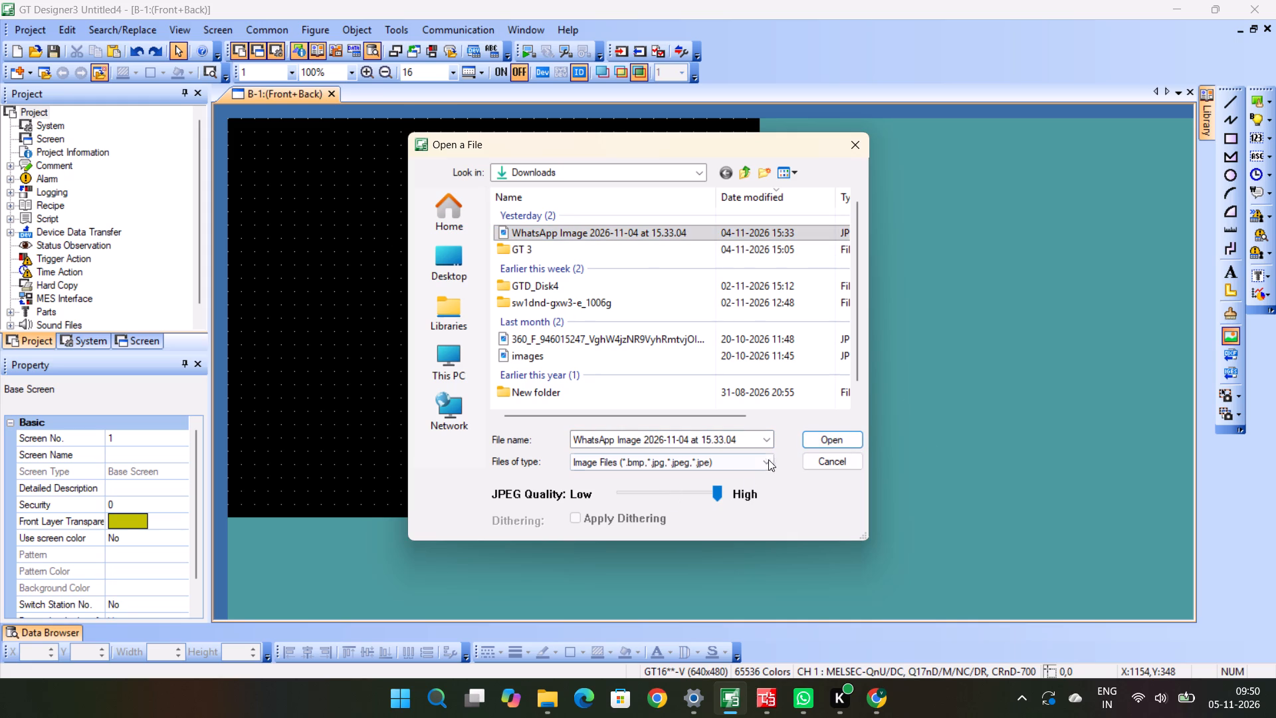
click(819, 433)
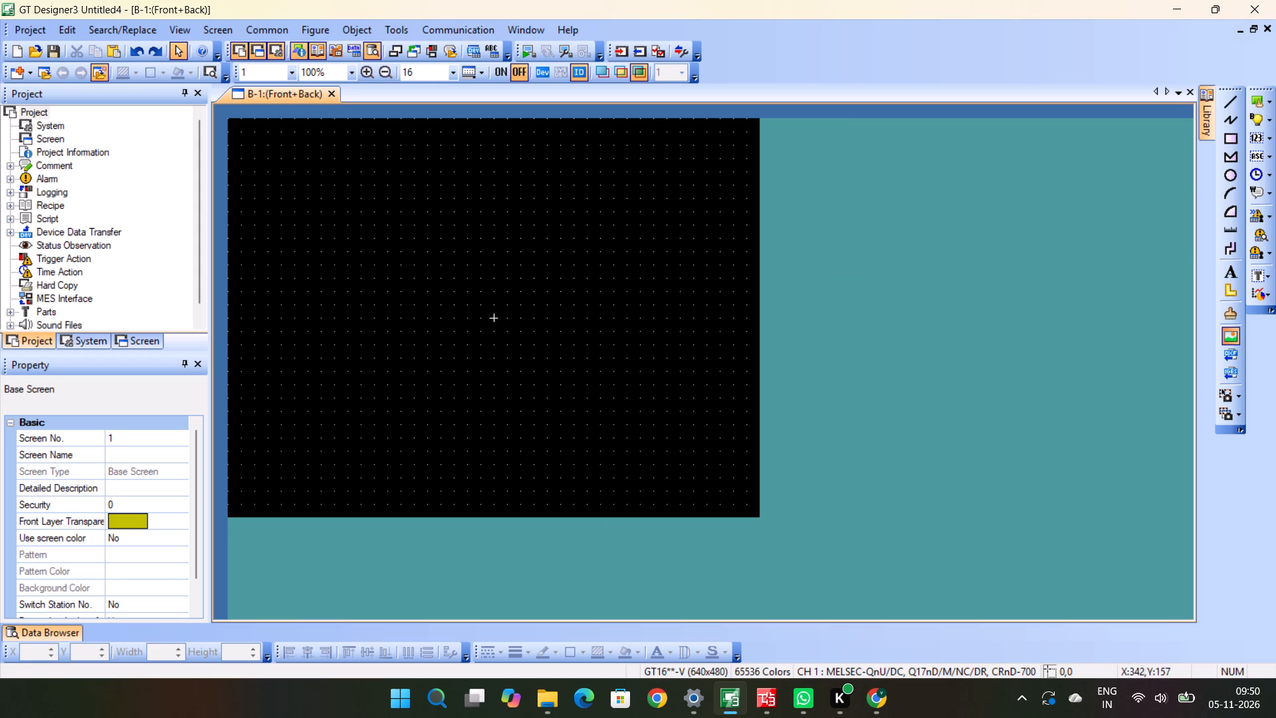
click(304, 198)
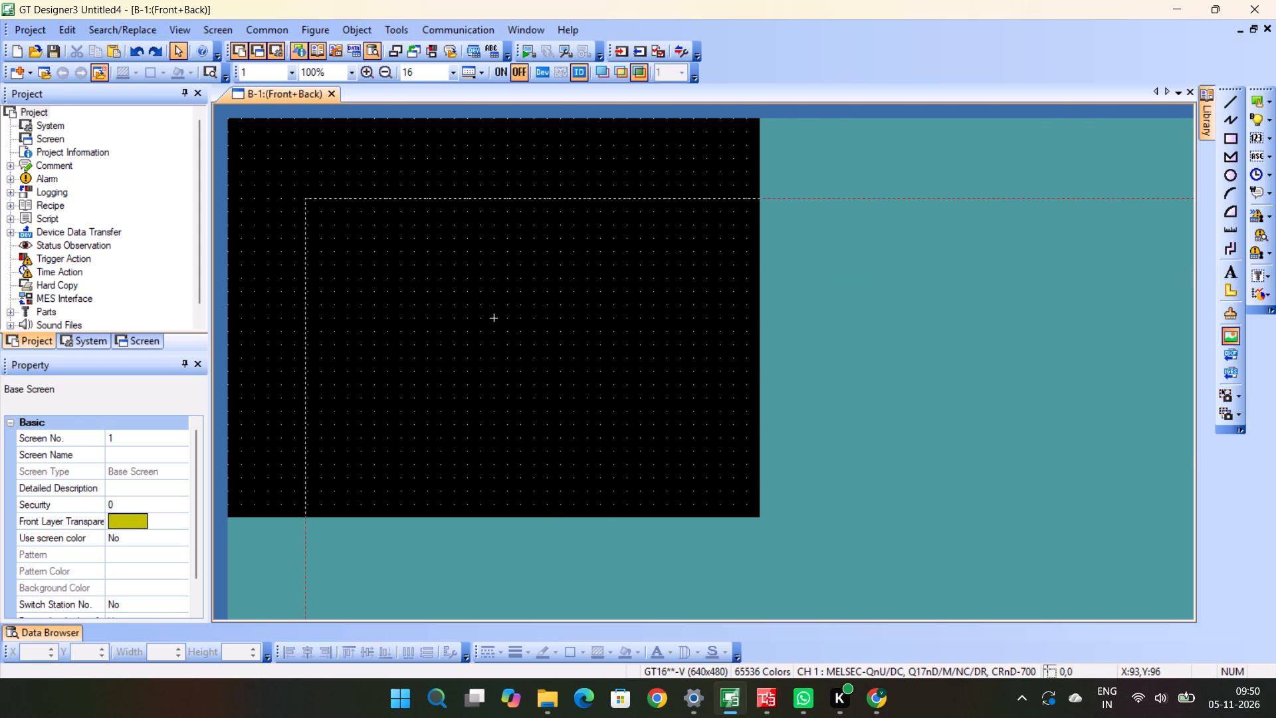
drag(1080, 314, 0, 330)
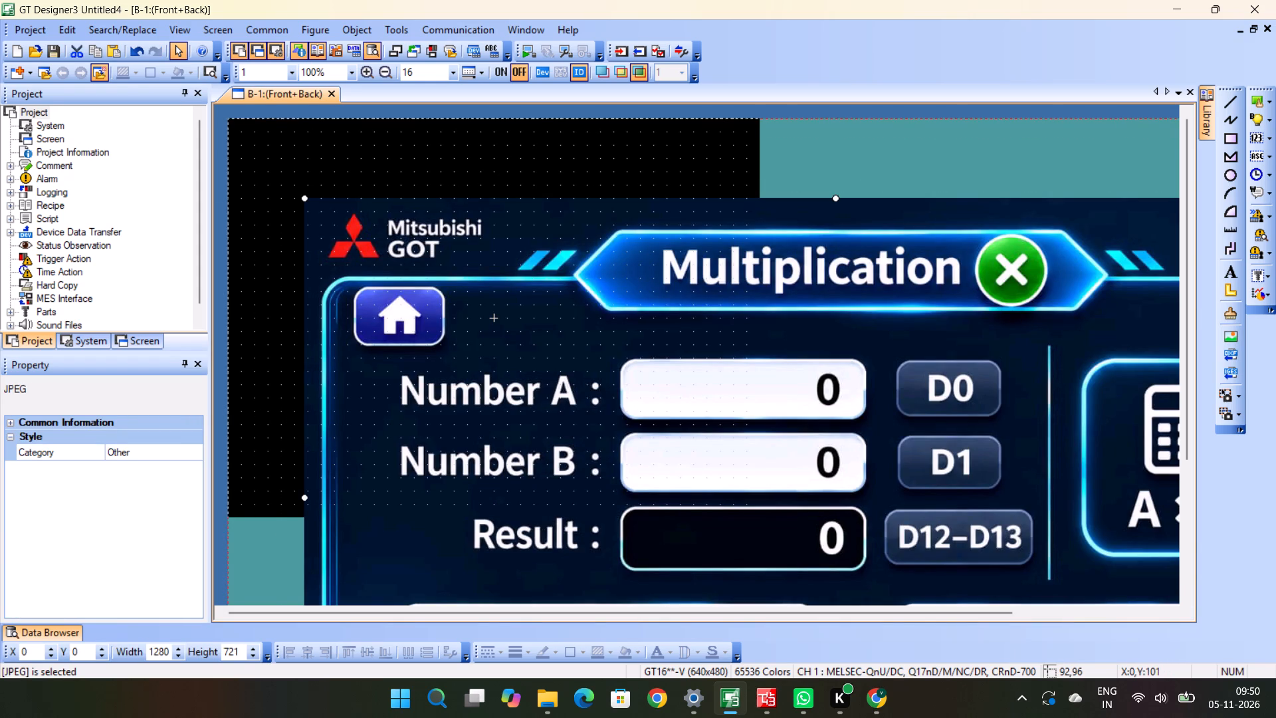
In GT Designer3, reduce the Multiplication image's height to about 361 and align it with the base screen's origin at X 0, Y 0.
drag(0, 330, 454, 418)
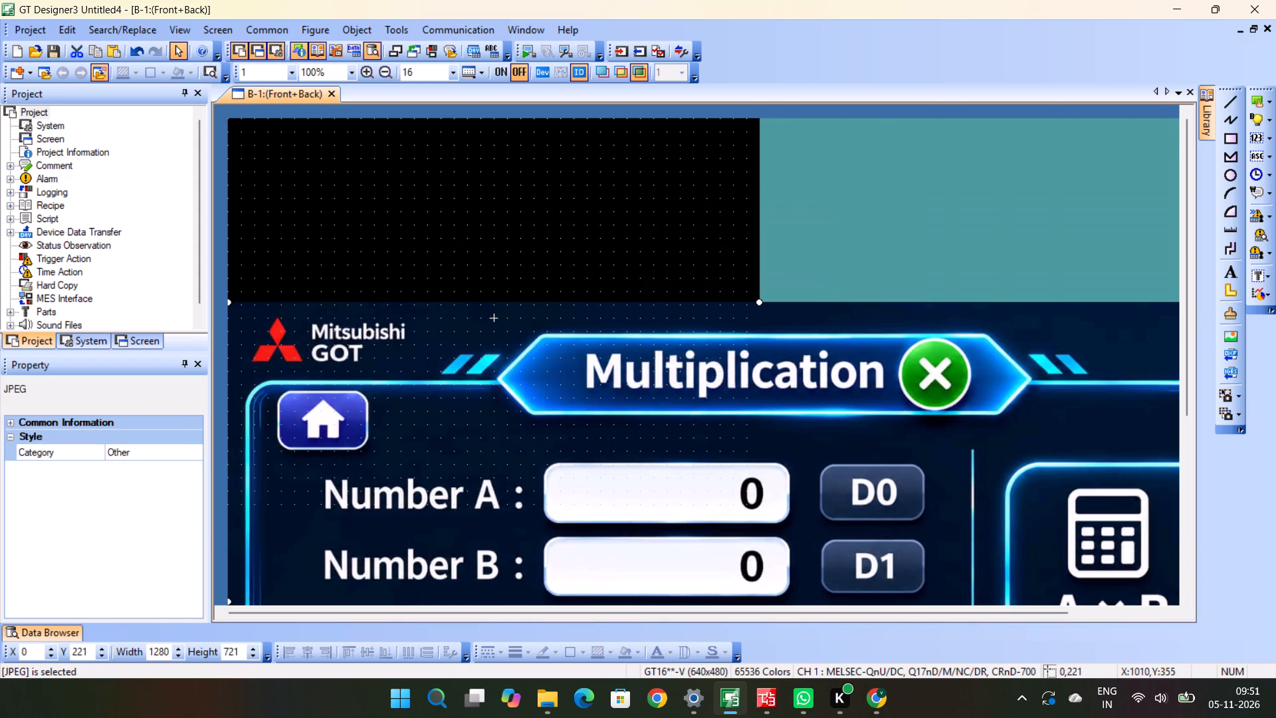
click(1182, 413)
drag(1154, 416, 502, 318)
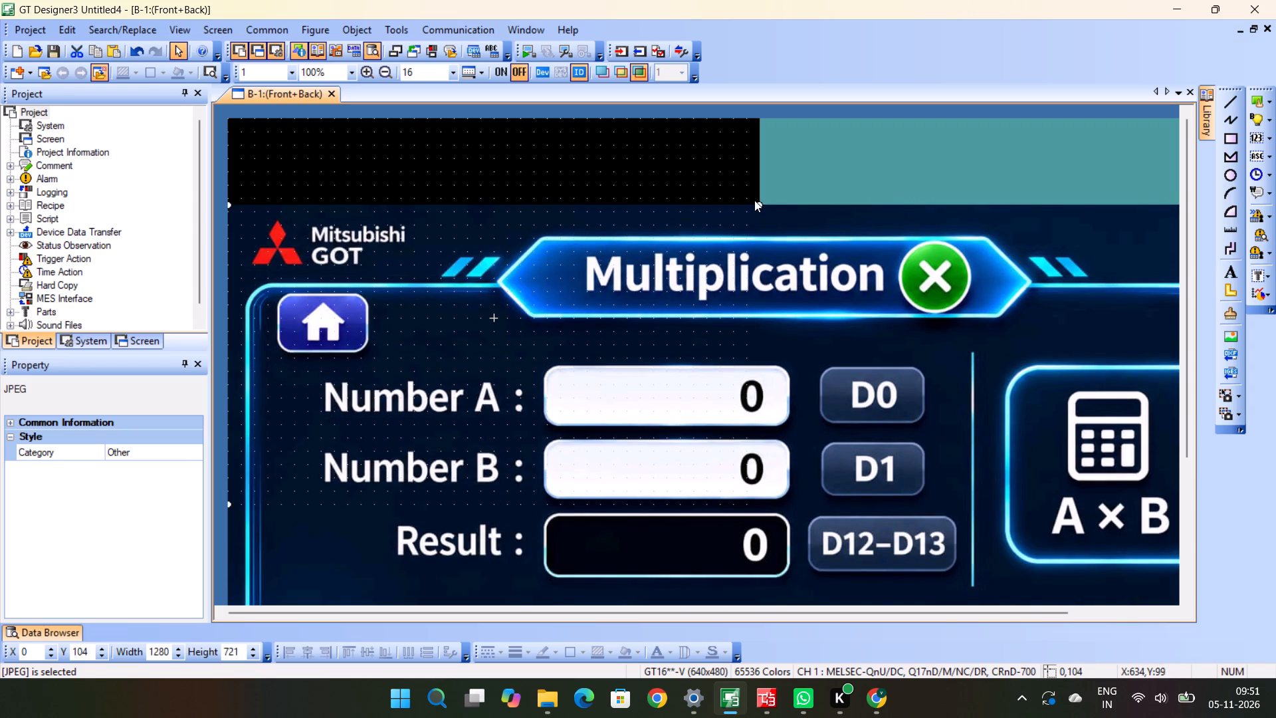
drag(756, 203, 704, 364)
drag(717, 433, 716, 404)
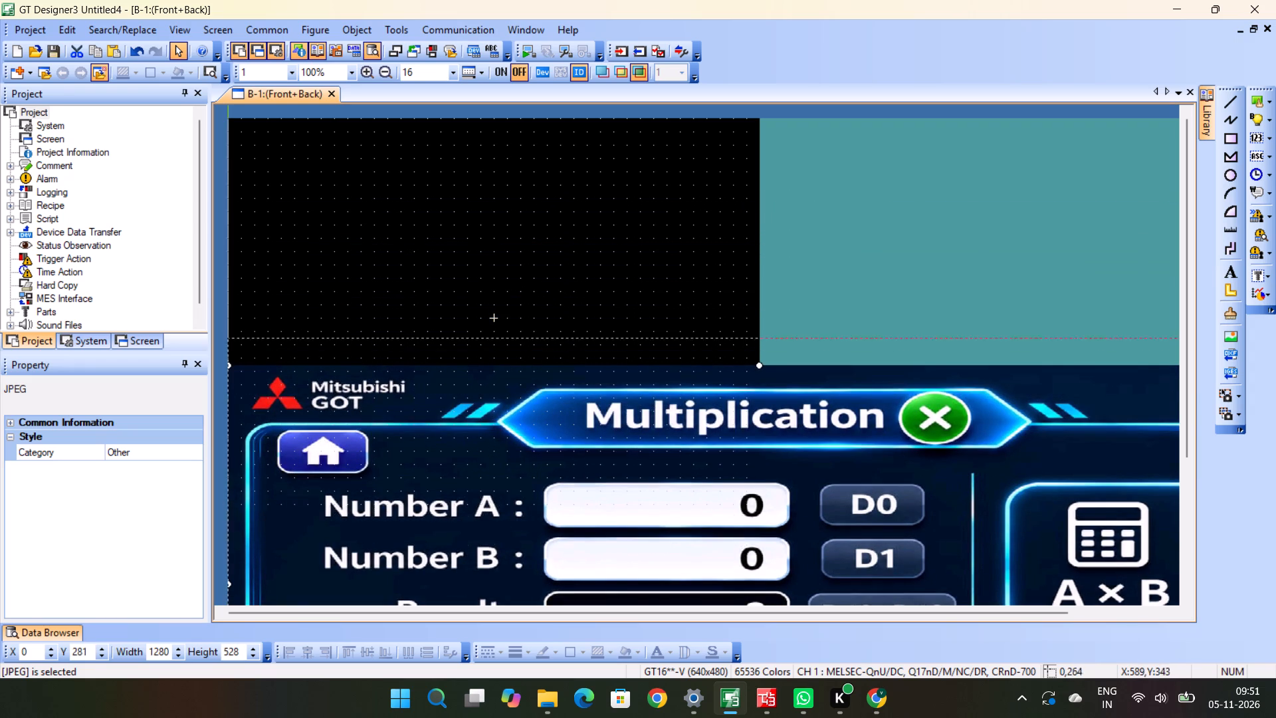
drag(716, 404, 697, 193)
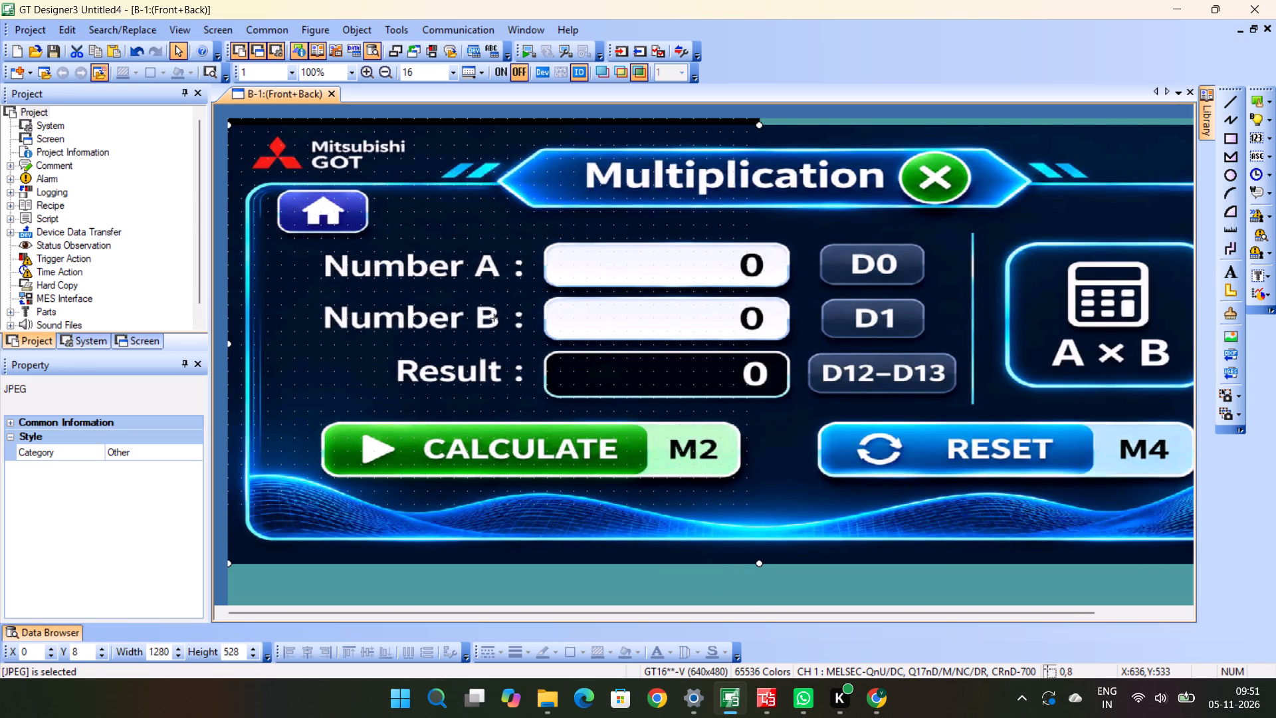
drag(757, 560, 748, 424)
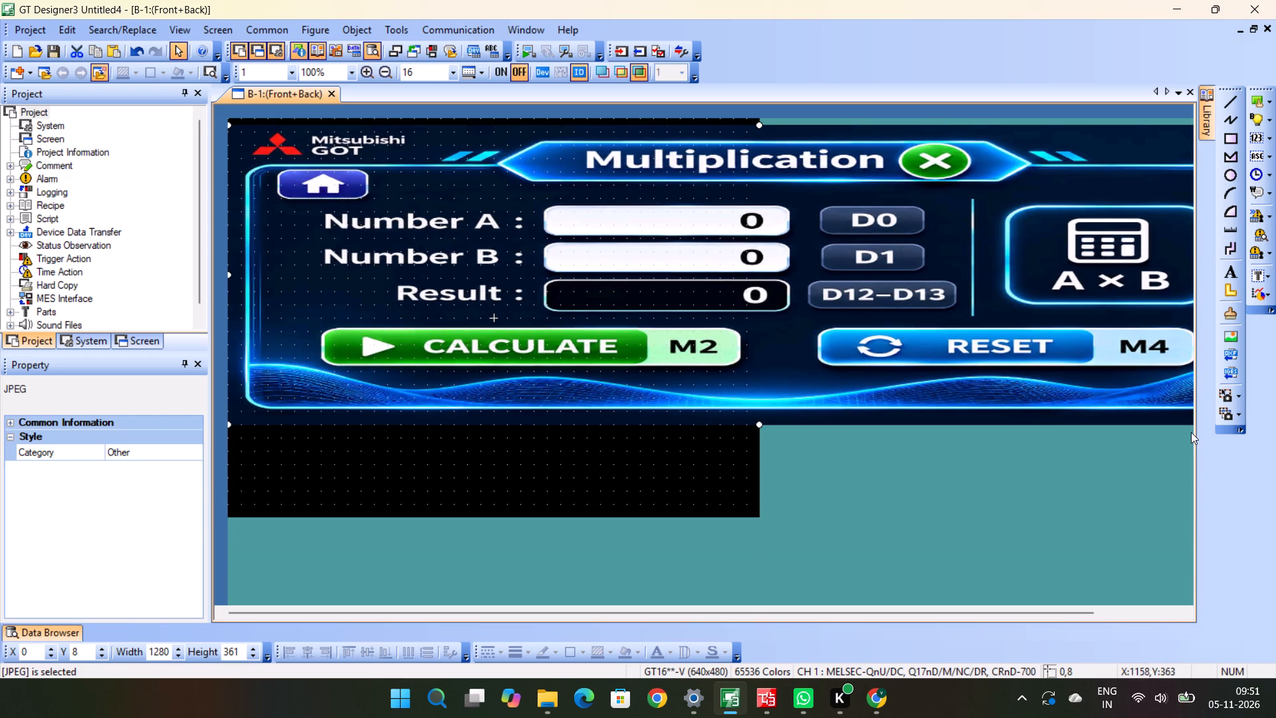
drag(1180, 422, 974, 408)
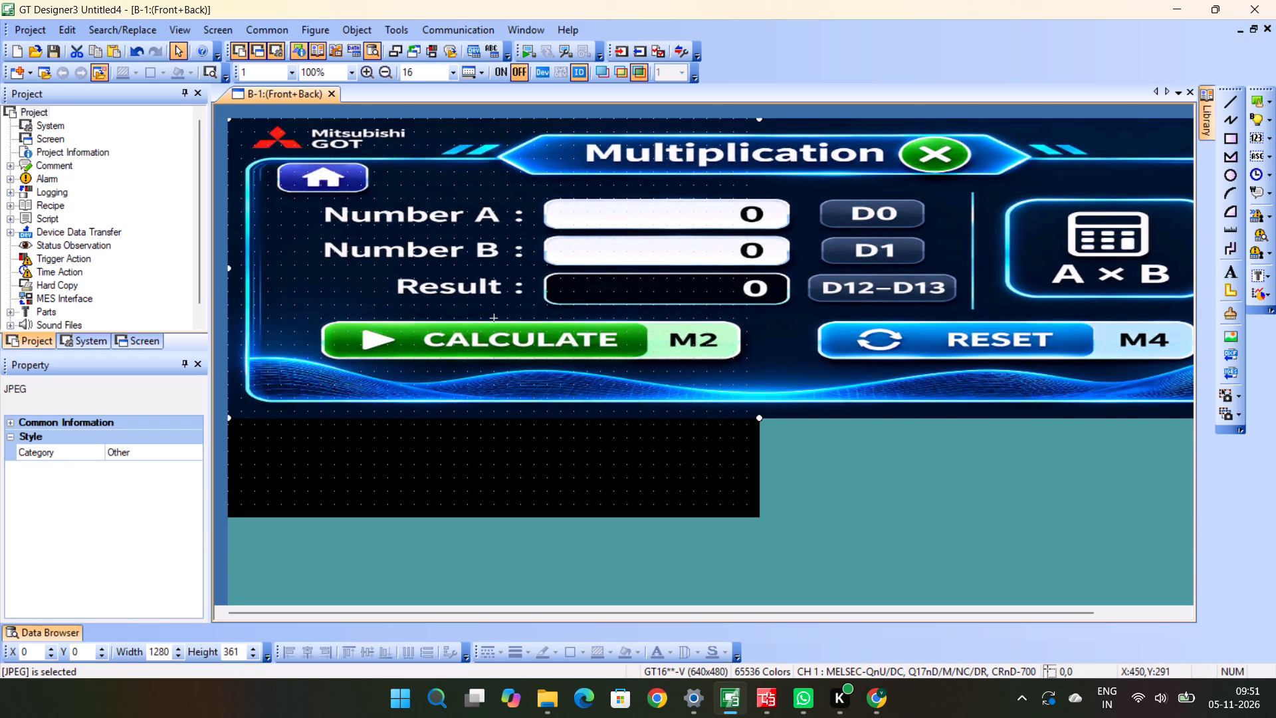
Shrink the Multiplication image to about 601 by 290 and position it inside the base screen at about X 23, Y 78.
drag(229, 419, 369, 384)
drag(716, 275, 260, 342)
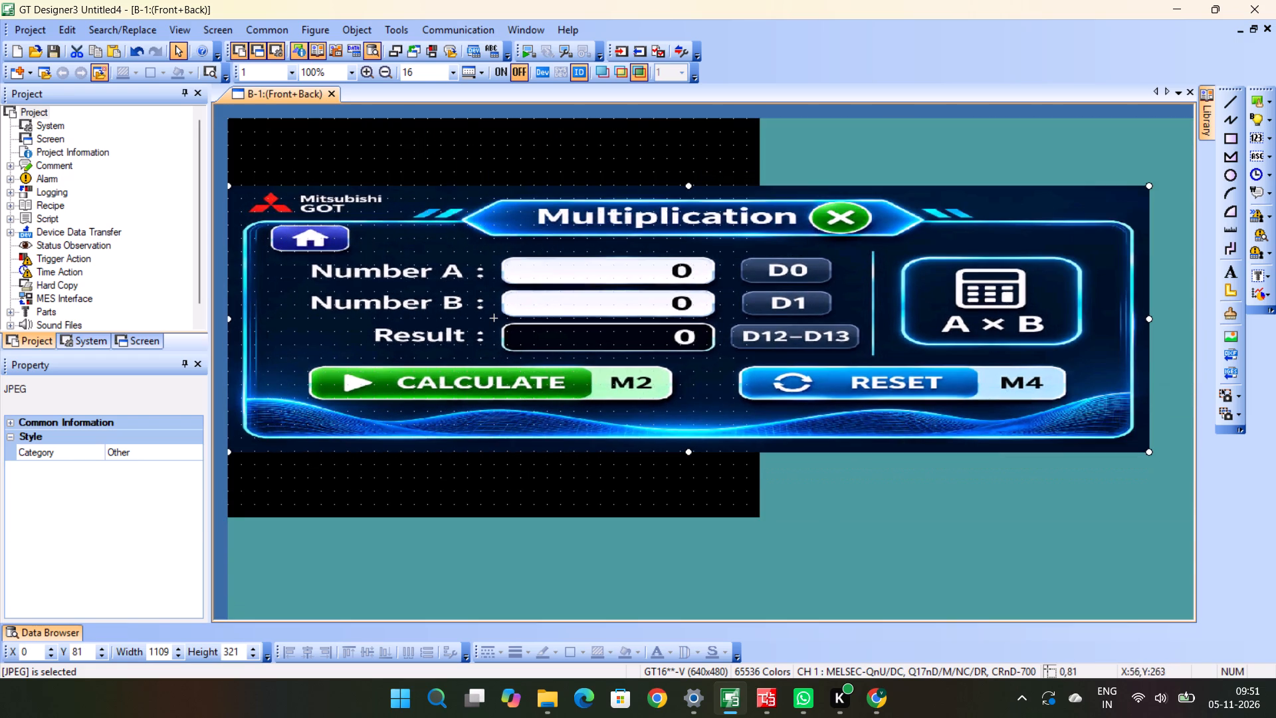
drag(1146, 185, 952, 218)
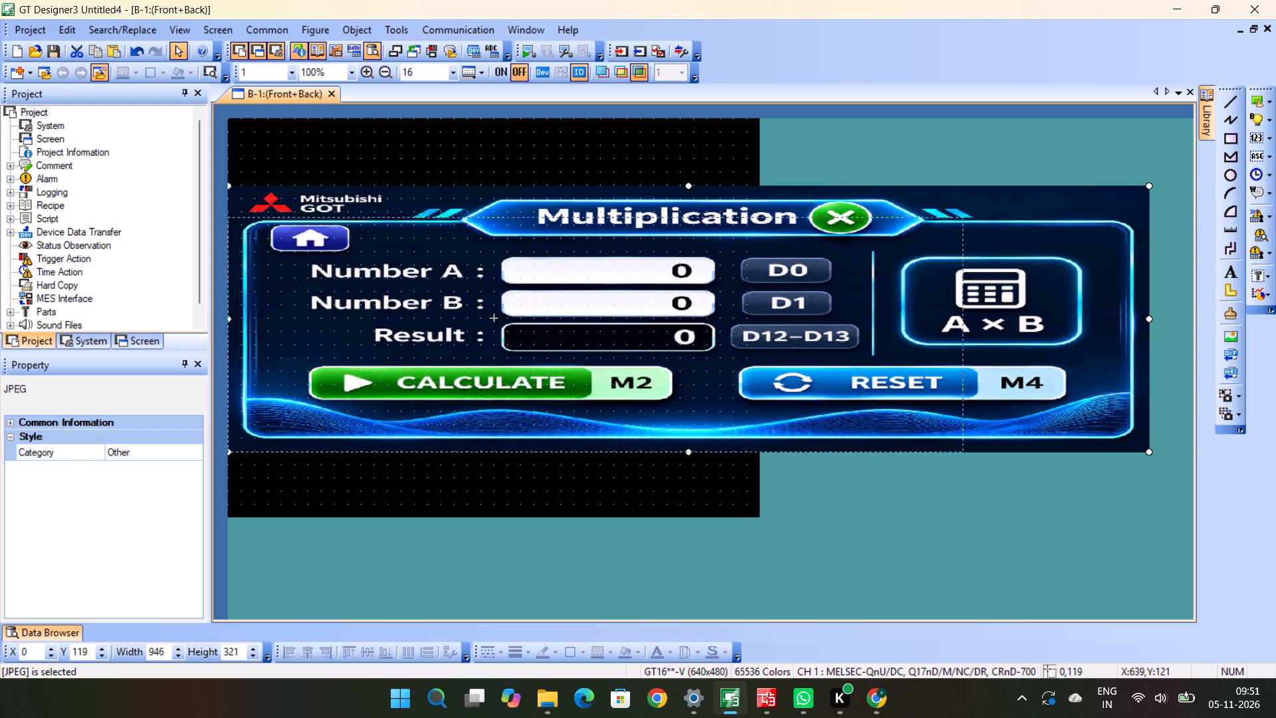
drag(952, 218, 726, 211)
drag(544, 316, 562, 295)
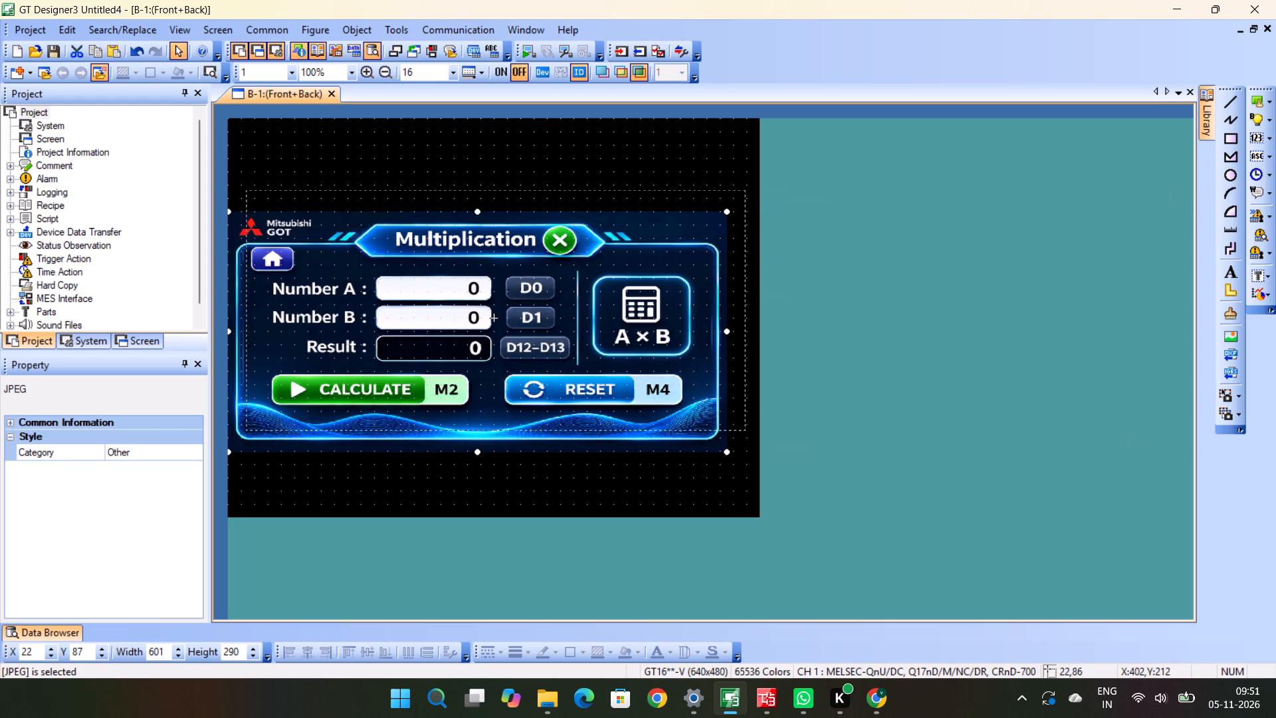
drag(562, 295, 522, 295)
drag(534, 290, 554, 283)
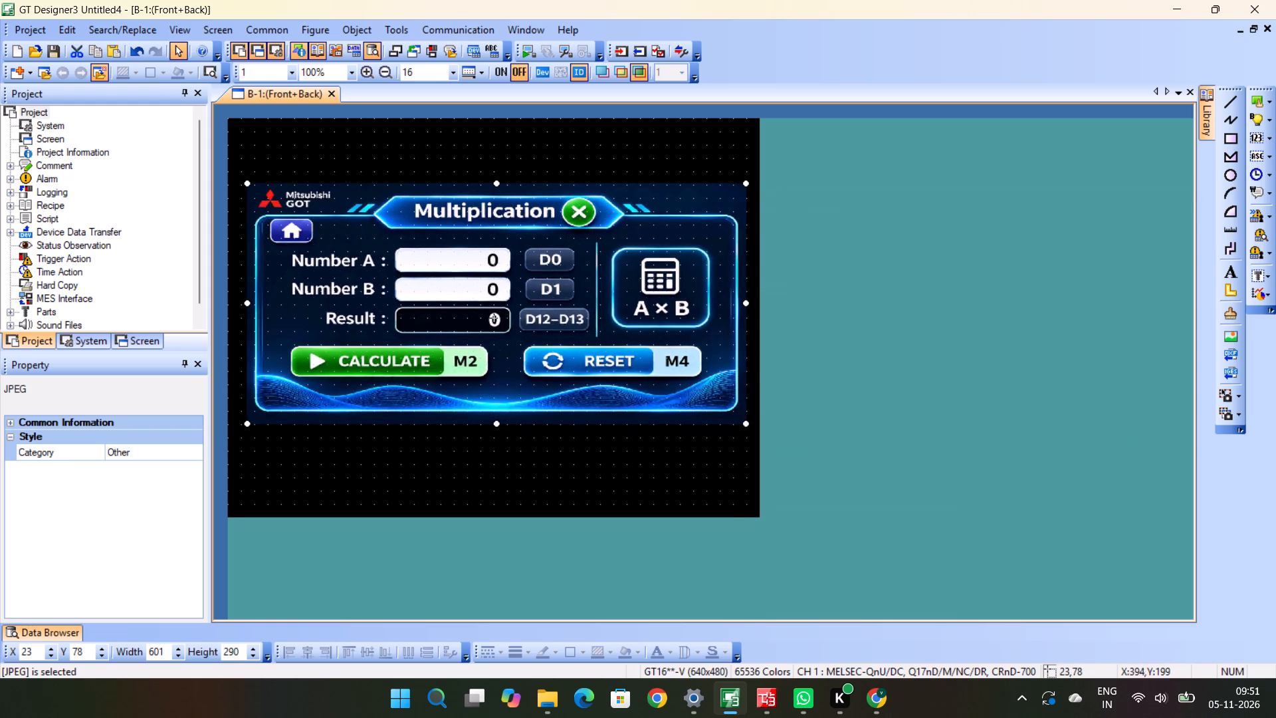
click(731, 504)
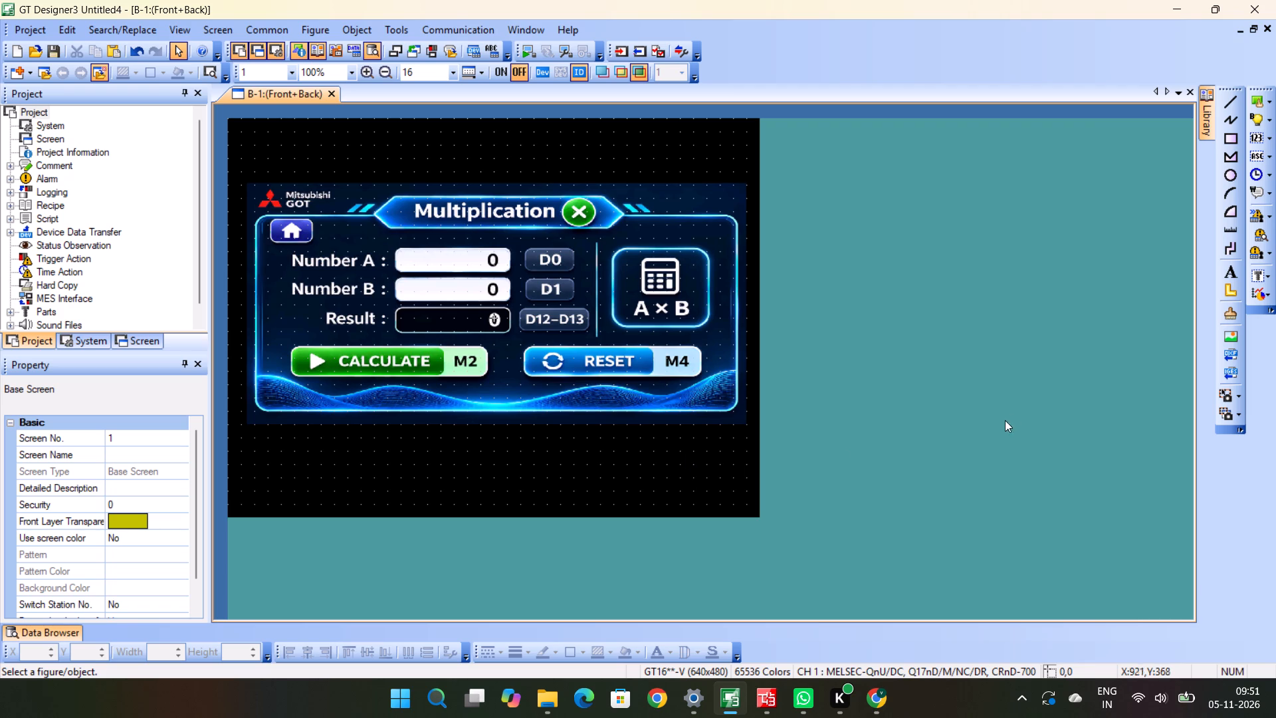
Place a switch of about 58 by 29 over the D0 label beside Number A, at about X 359, Y 156.
click(1257, 105)
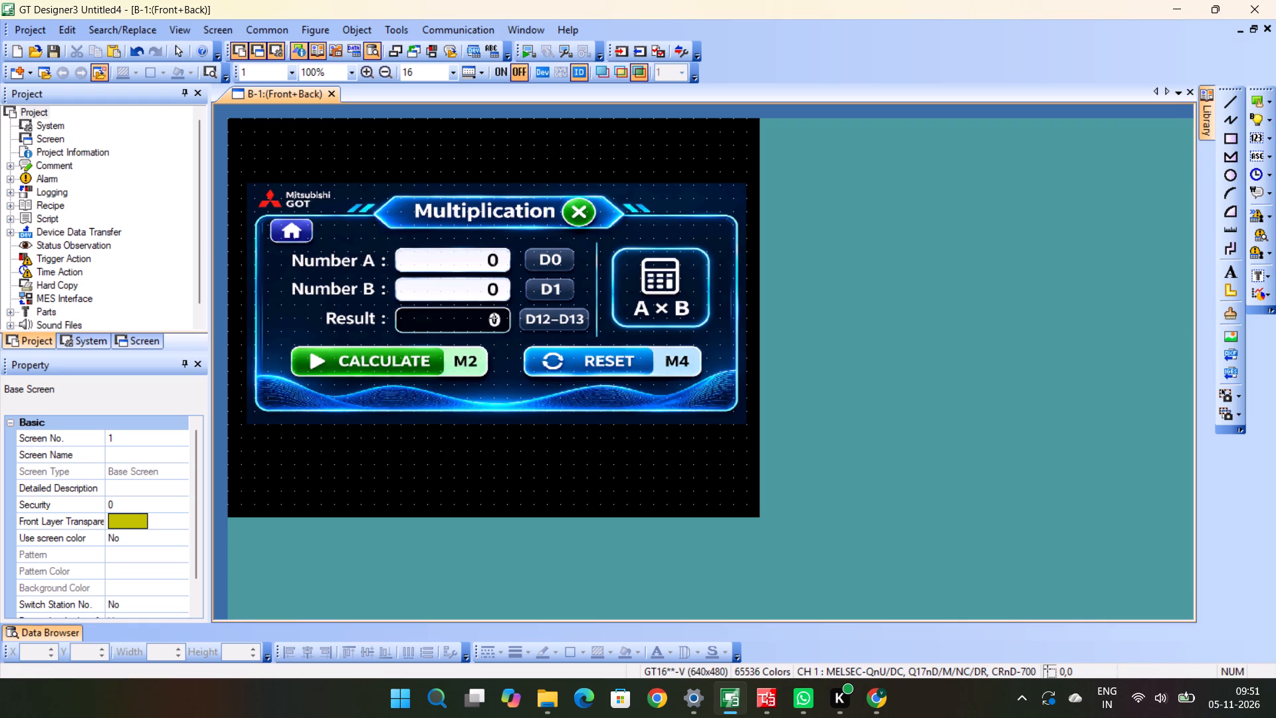
drag(526, 248, 556, 267)
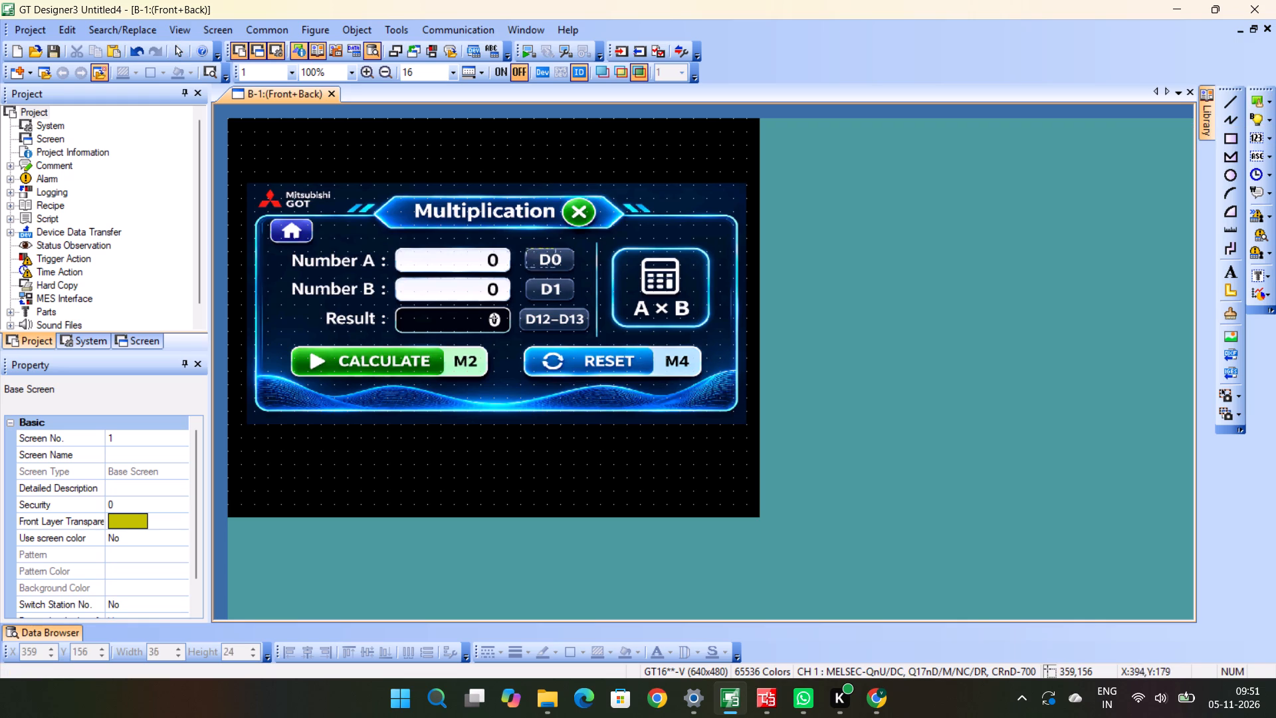
drag(556, 267, 576, 272)
drag(576, 272, 574, 271)
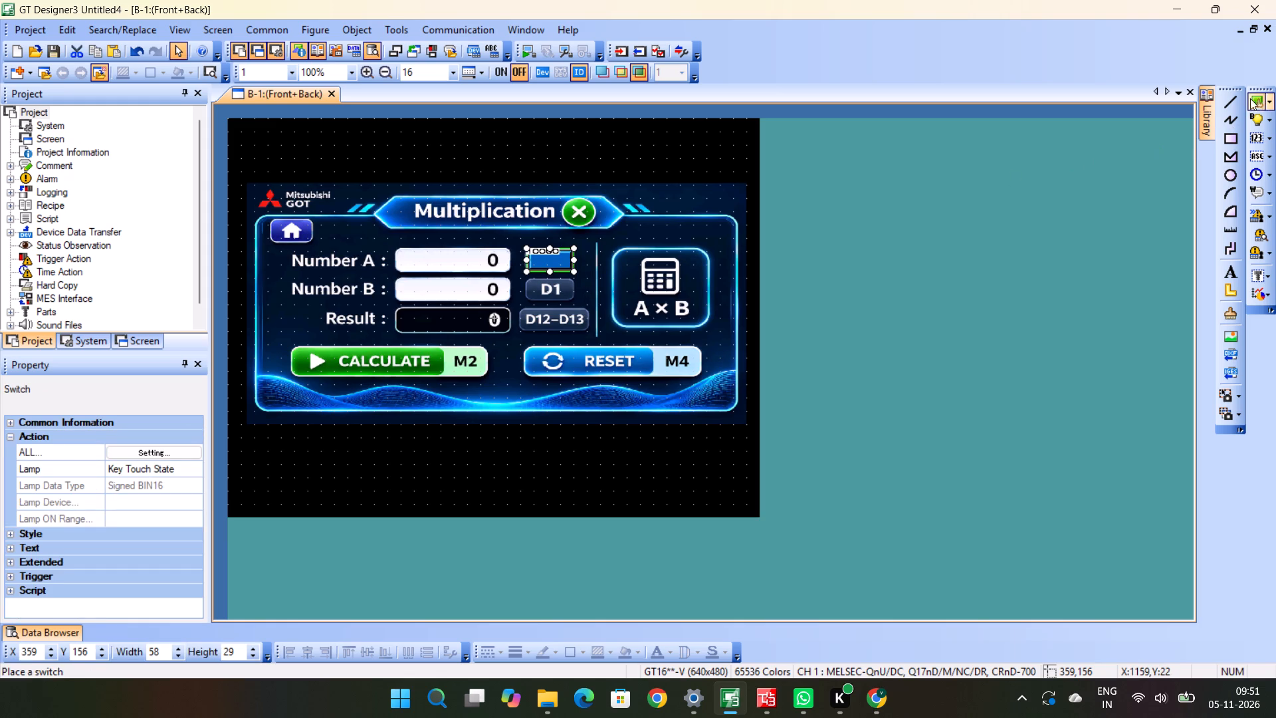
Place a switch of about 56 by 28 over the D1 label beside Number B, at about X 360, Y 194.
click(1255, 98)
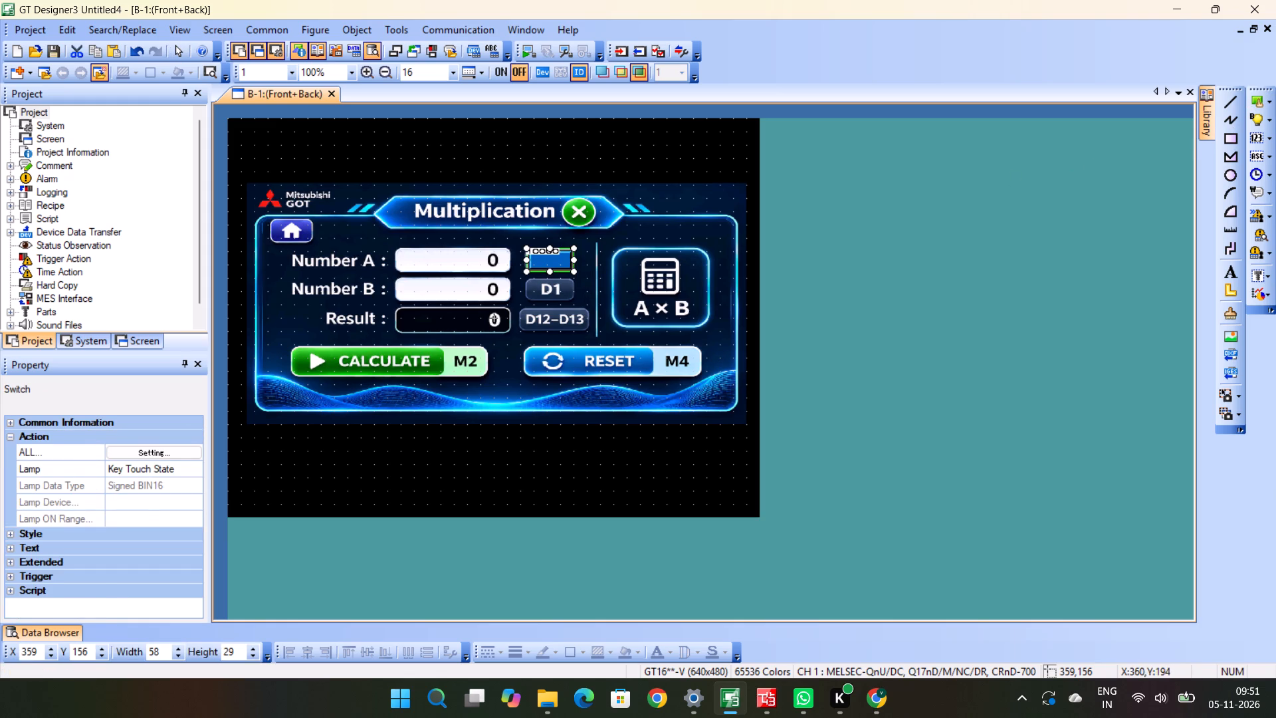
drag(526, 280, 562, 297)
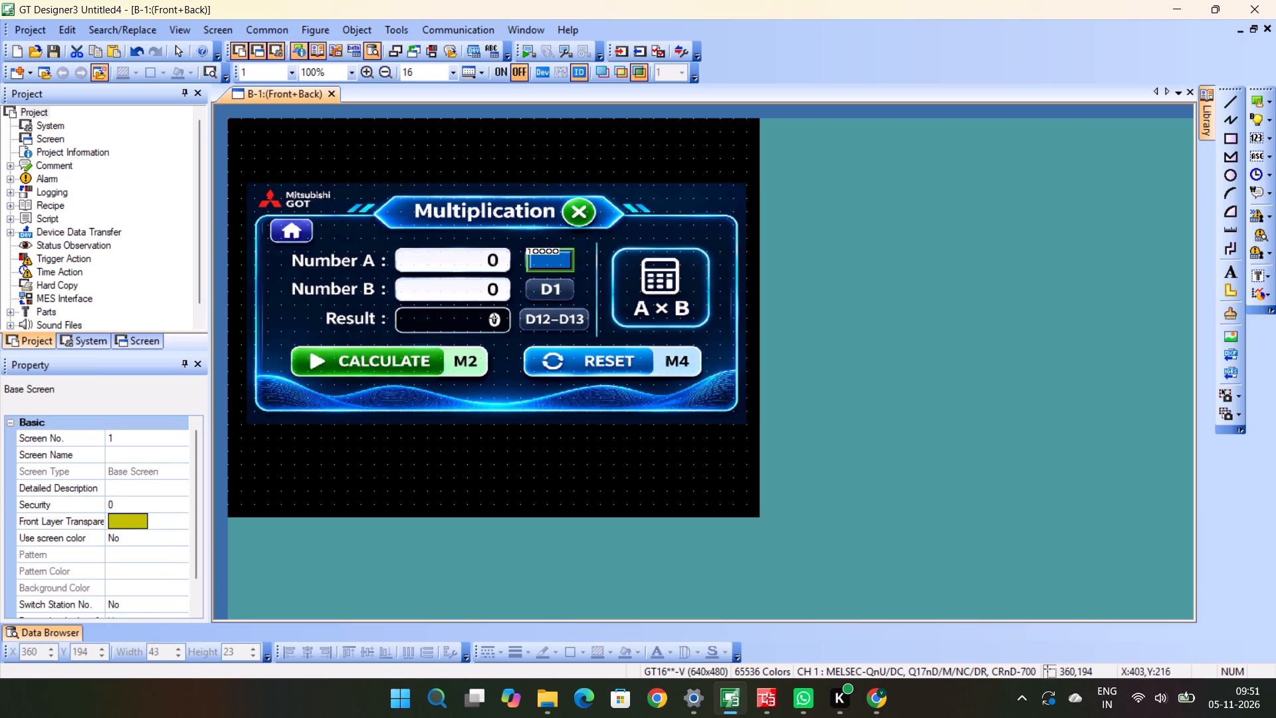
drag(562, 297, 572, 301)
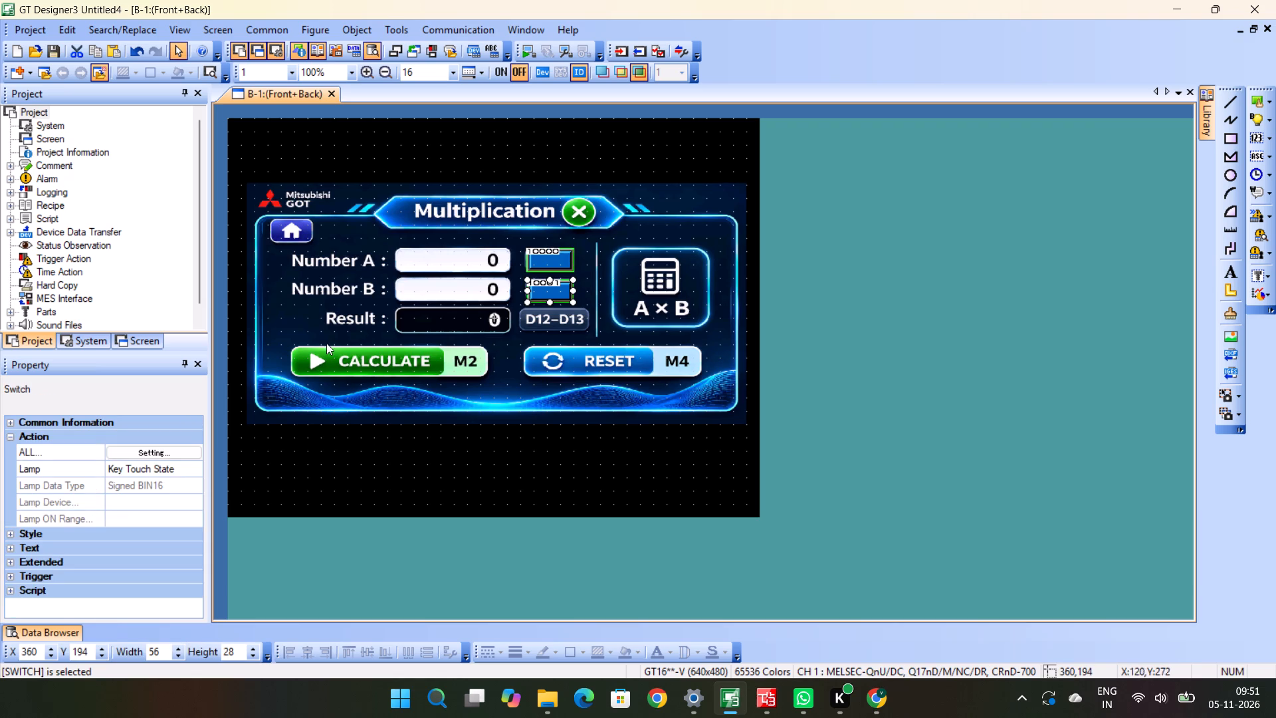
Place a switch of about 236 by 32 over the CALCULATE M2 button graphic, at about X 76, Y 277.
drag(296, 344, 472, 378)
drag(472, 378, 488, 380)
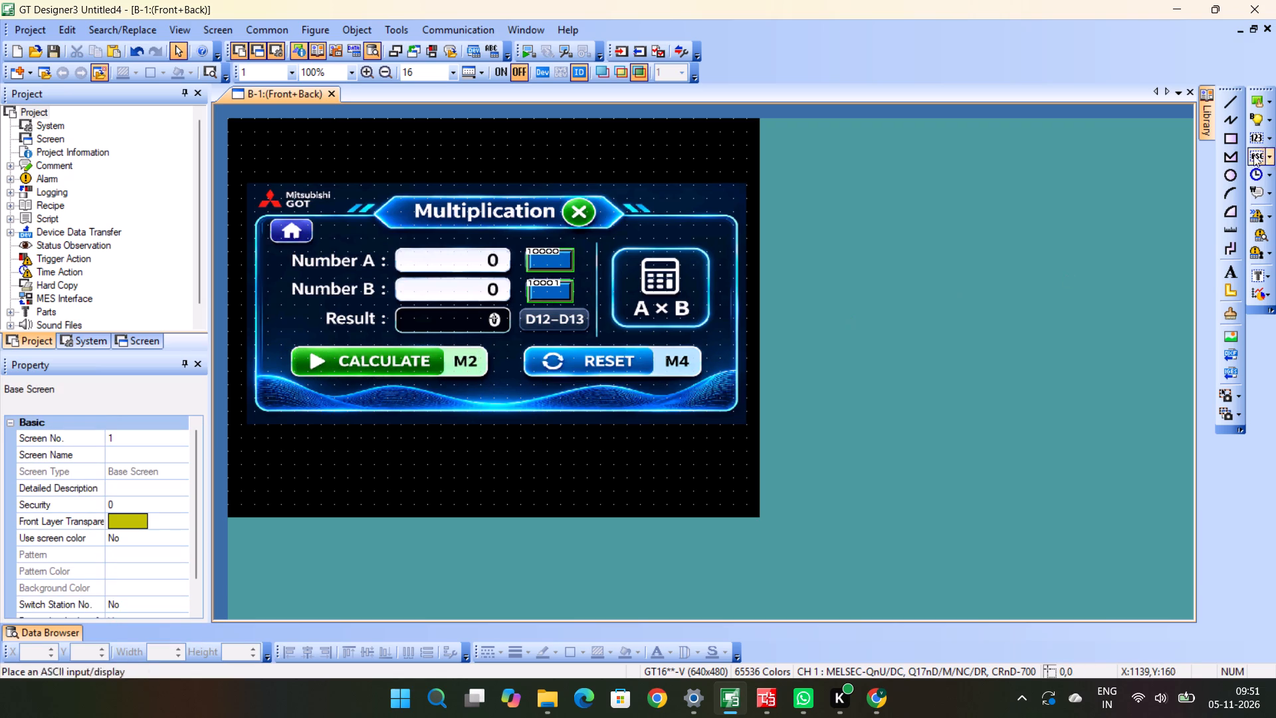
click(1263, 104)
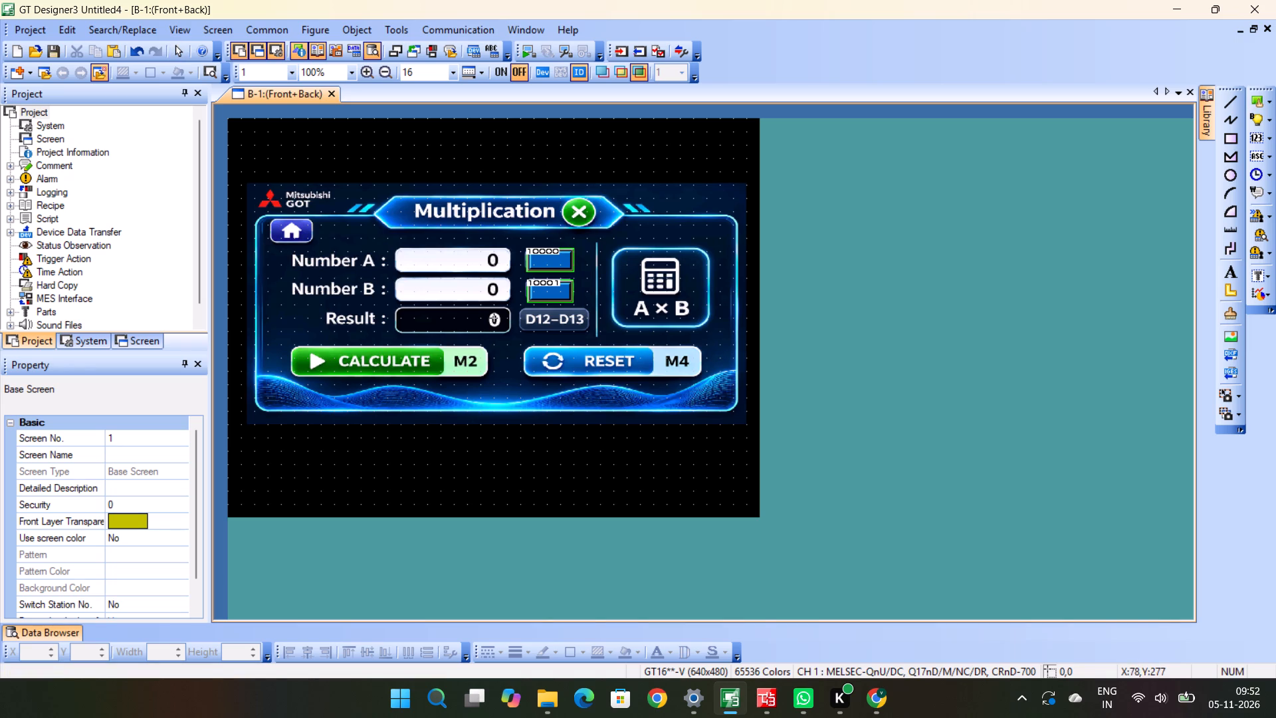
drag(292, 348, 486, 374)
Place a switch of about 212 by 37 over the RESET M4 button graphic, at about X 357, Y 275.
drag(527, 346, 623, 368)
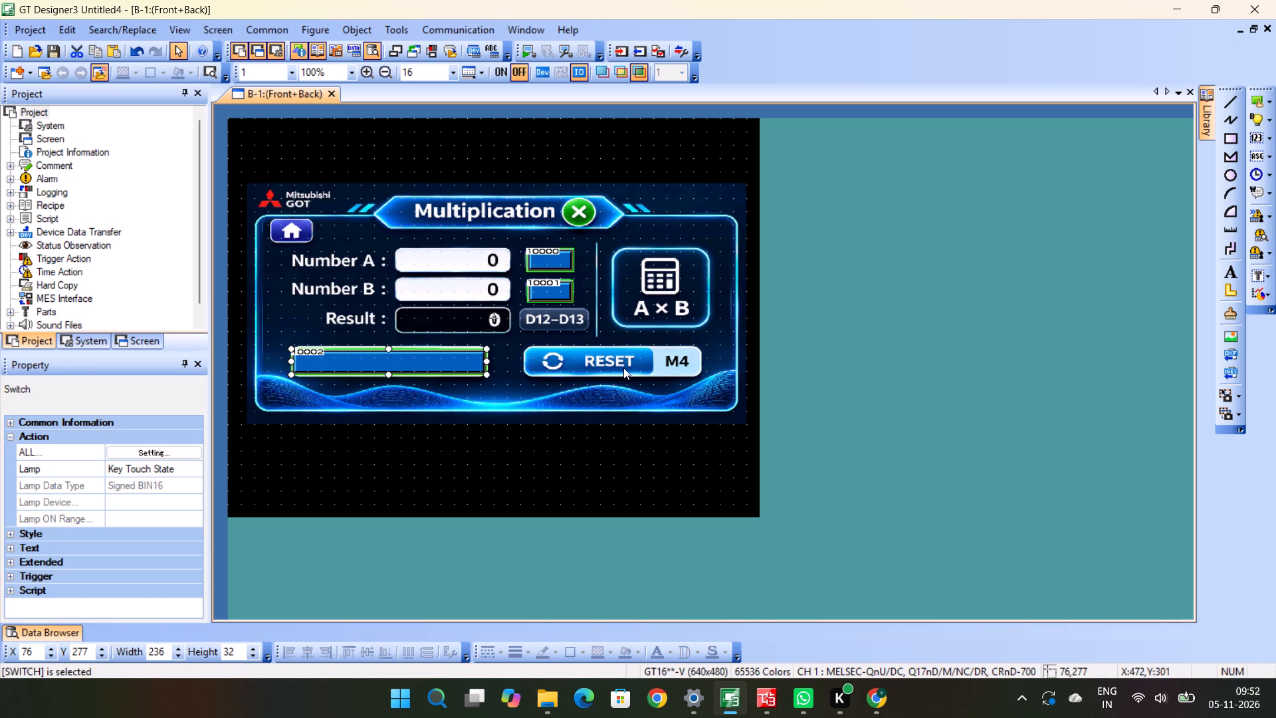
drag(623, 368, 700, 374)
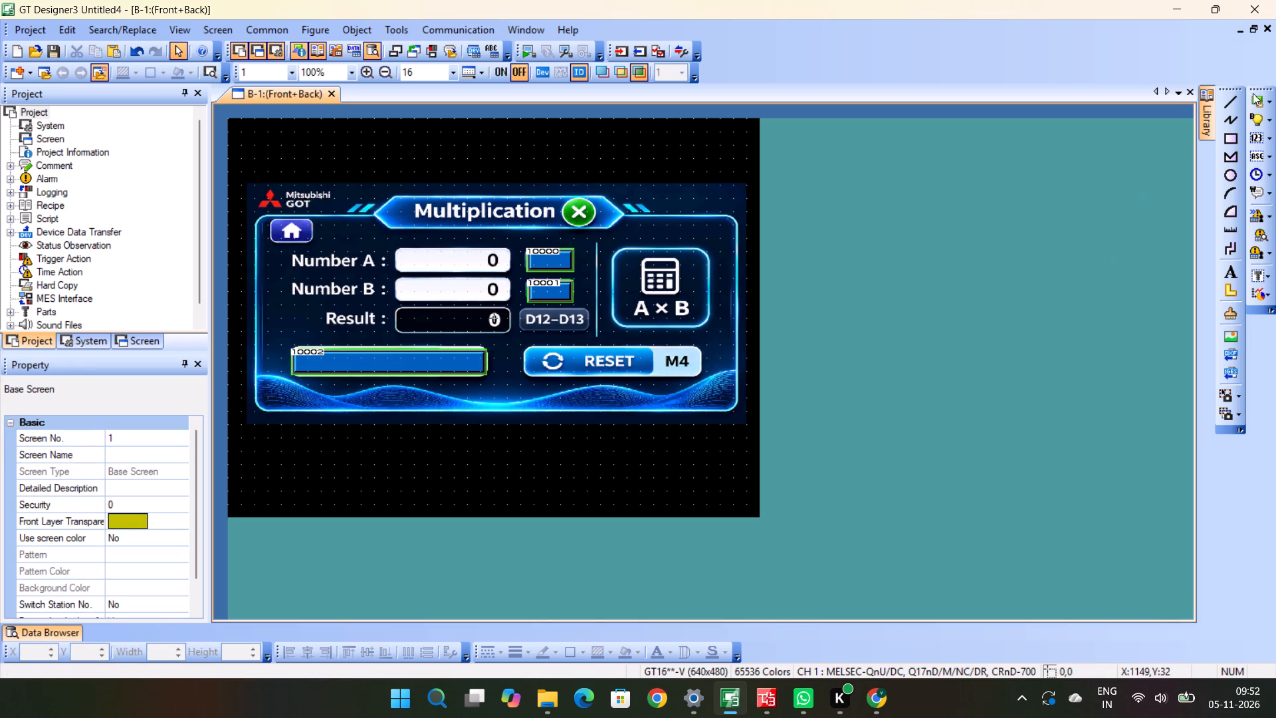
click(1254, 92)
click(1254, 104)
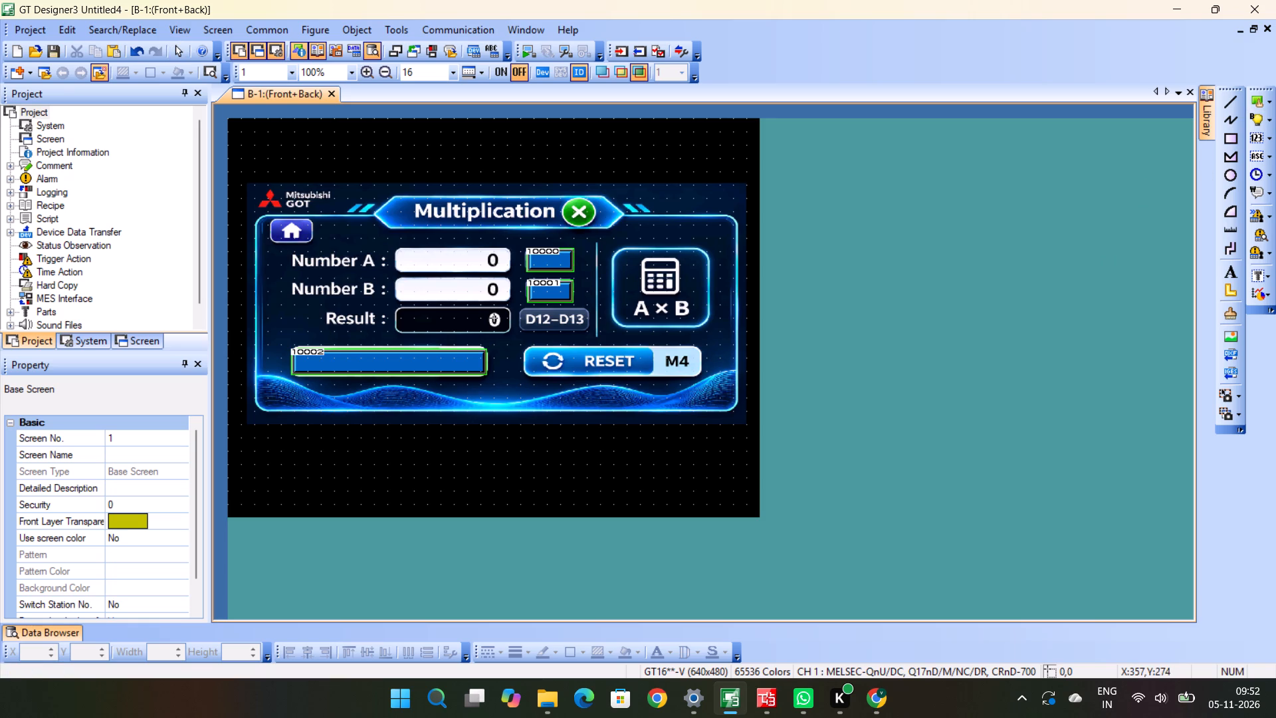
drag(524, 346, 689, 370)
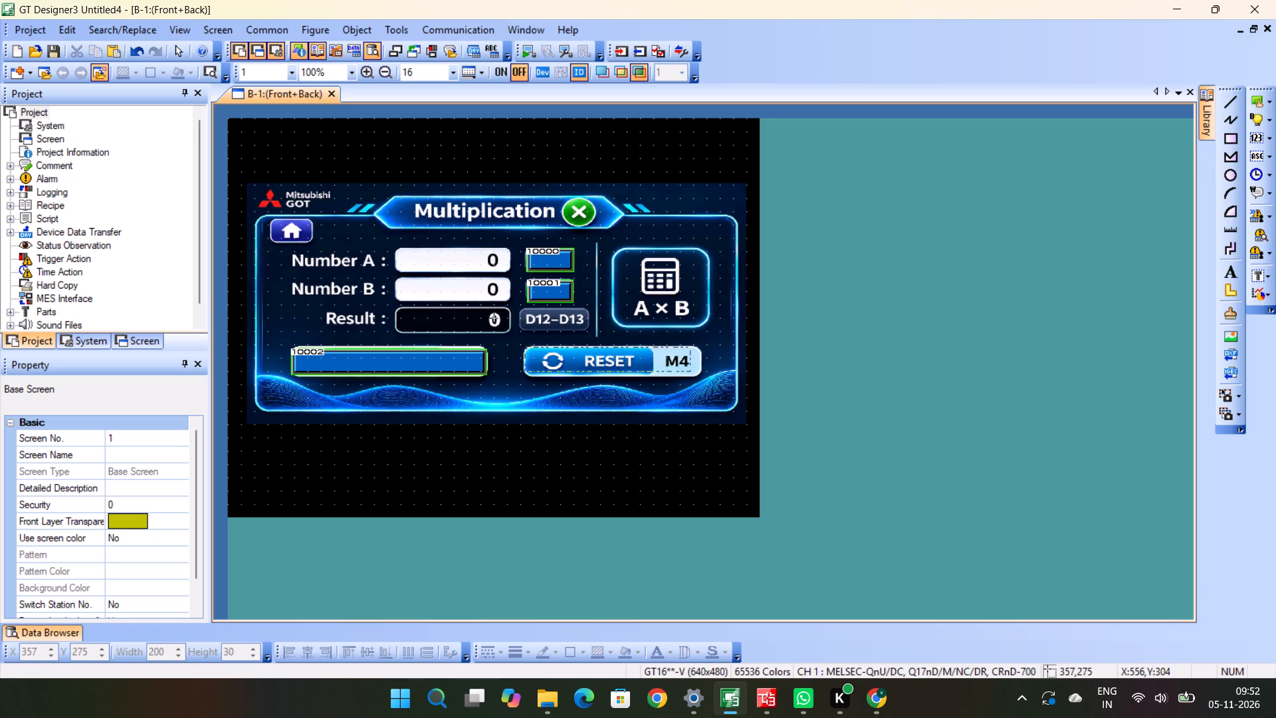
drag(689, 370, 693, 372)
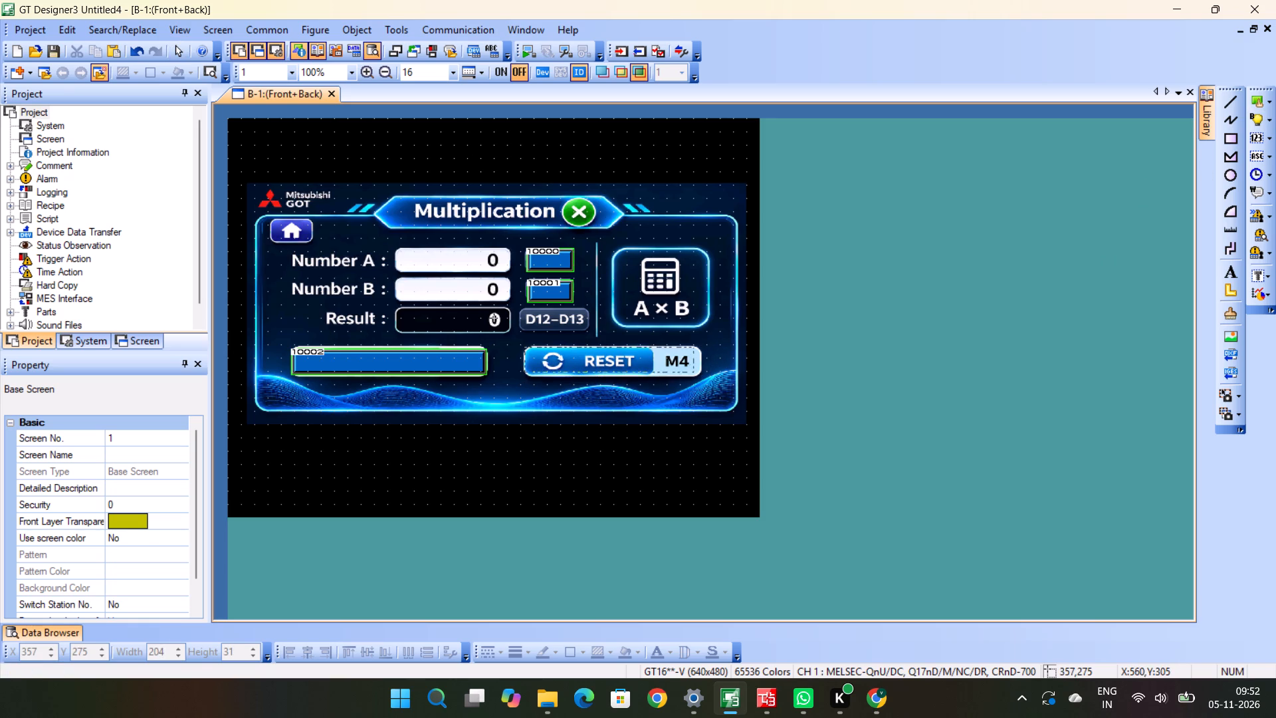
drag(693, 372, 699, 376)
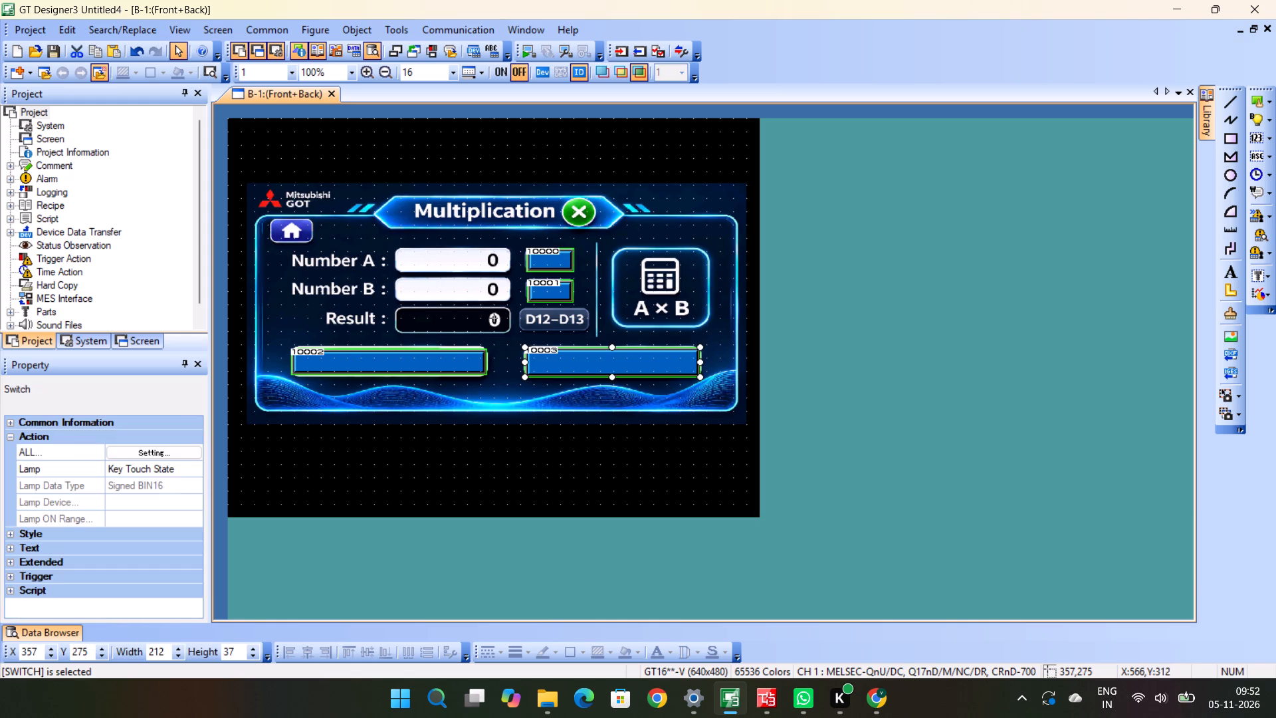
Place a switch of about 111 by 88 over the A × B calculator graphic, at about X 470, Y 159.
drag(616, 248, 708, 321)
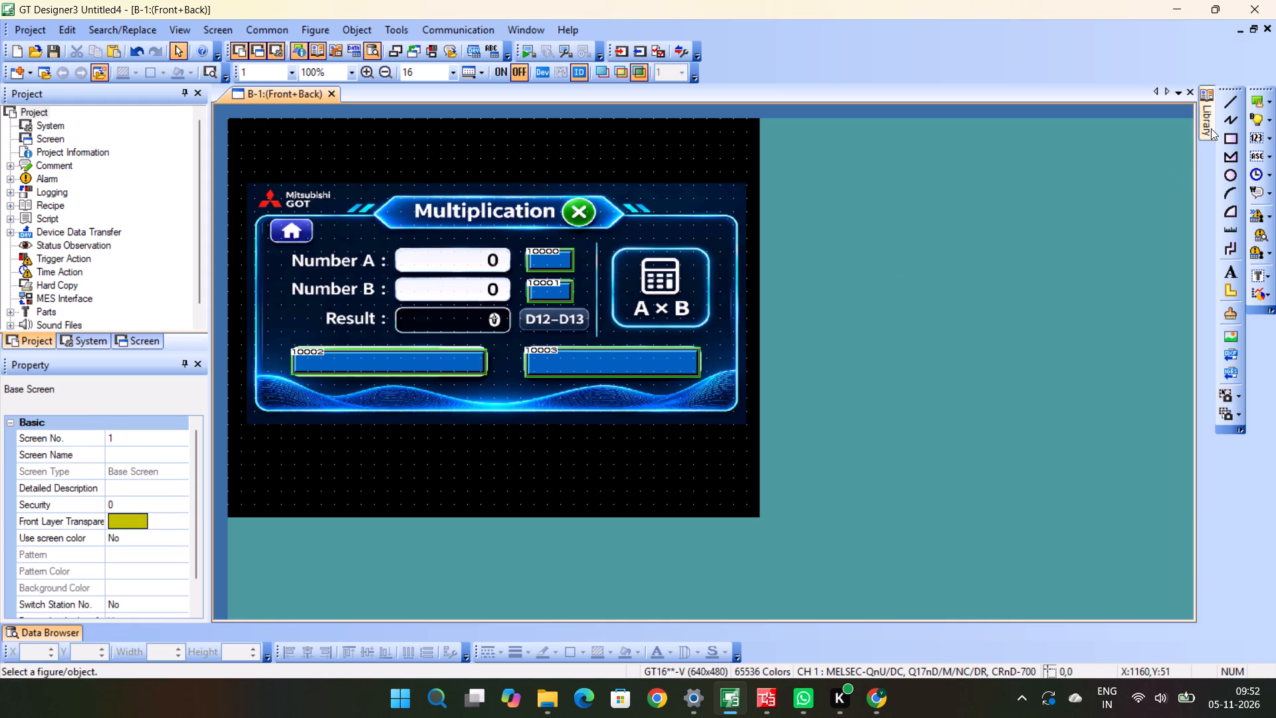
click(1254, 96)
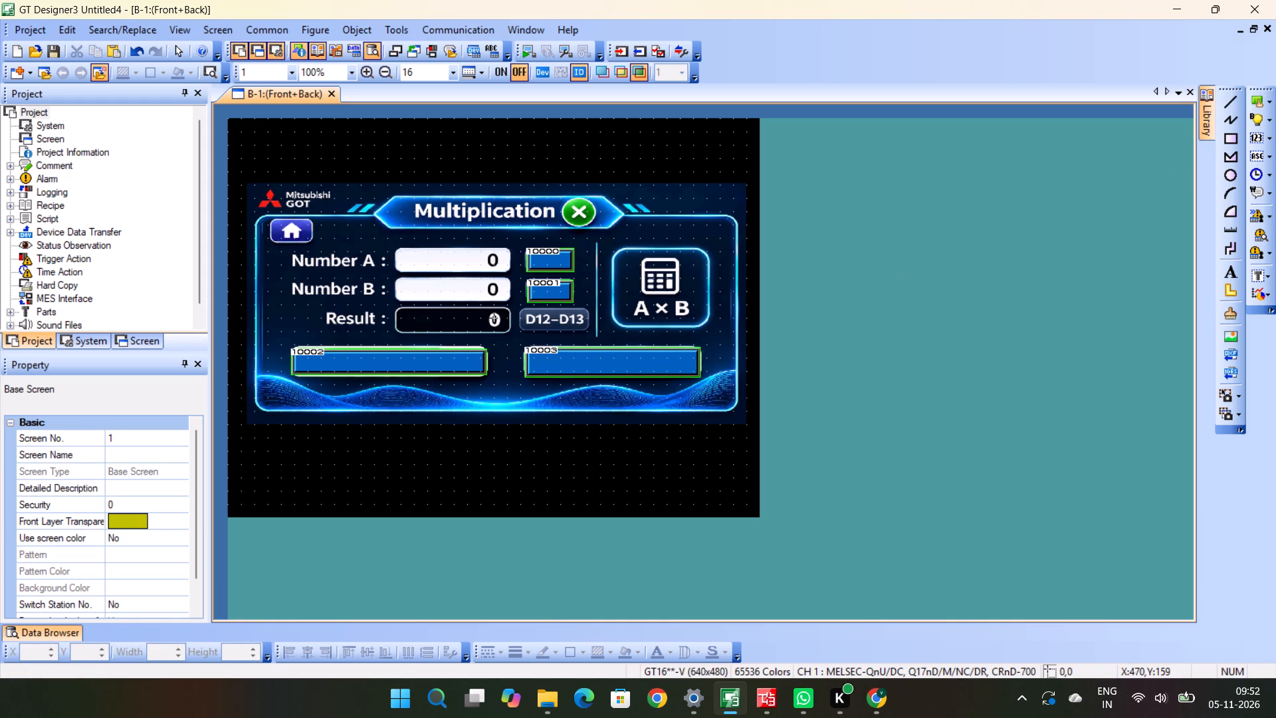
drag(617, 250, 709, 322)
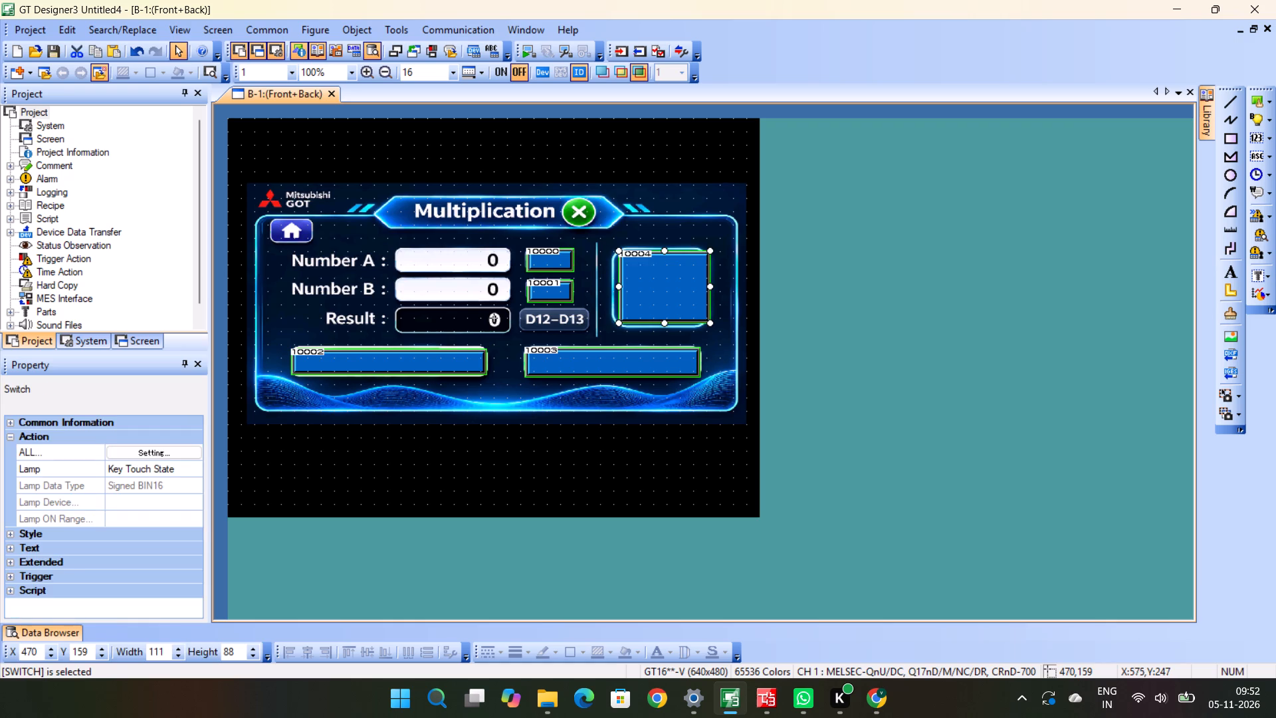
Place a switch of about 137 by 27 over the Number A value field, at about X 205, Y 157.
drag(395, 248, 491, 276)
drag(491, 276, 508, 275)
click(1253, 101)
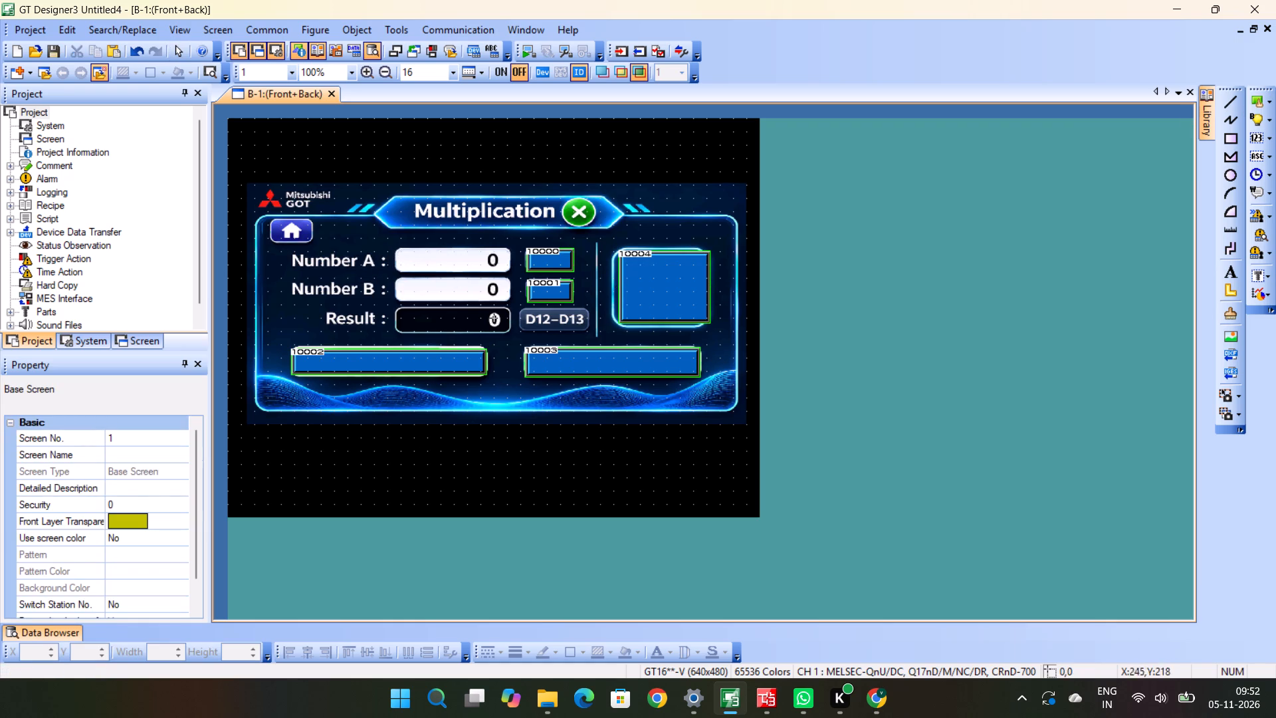
drag(397, 249, 510, 269)
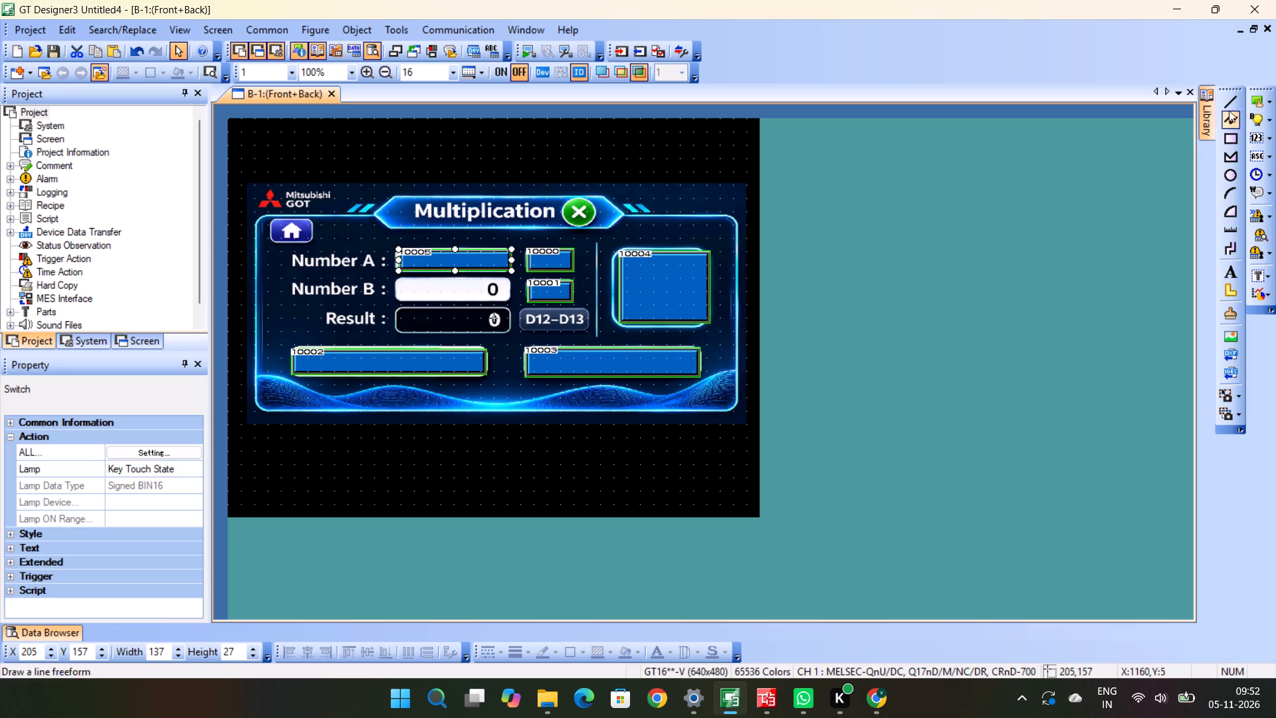
Place a switch of about 134 by 27 over the Number B value field, at about X 207, Y 194.
click(1251, 99)
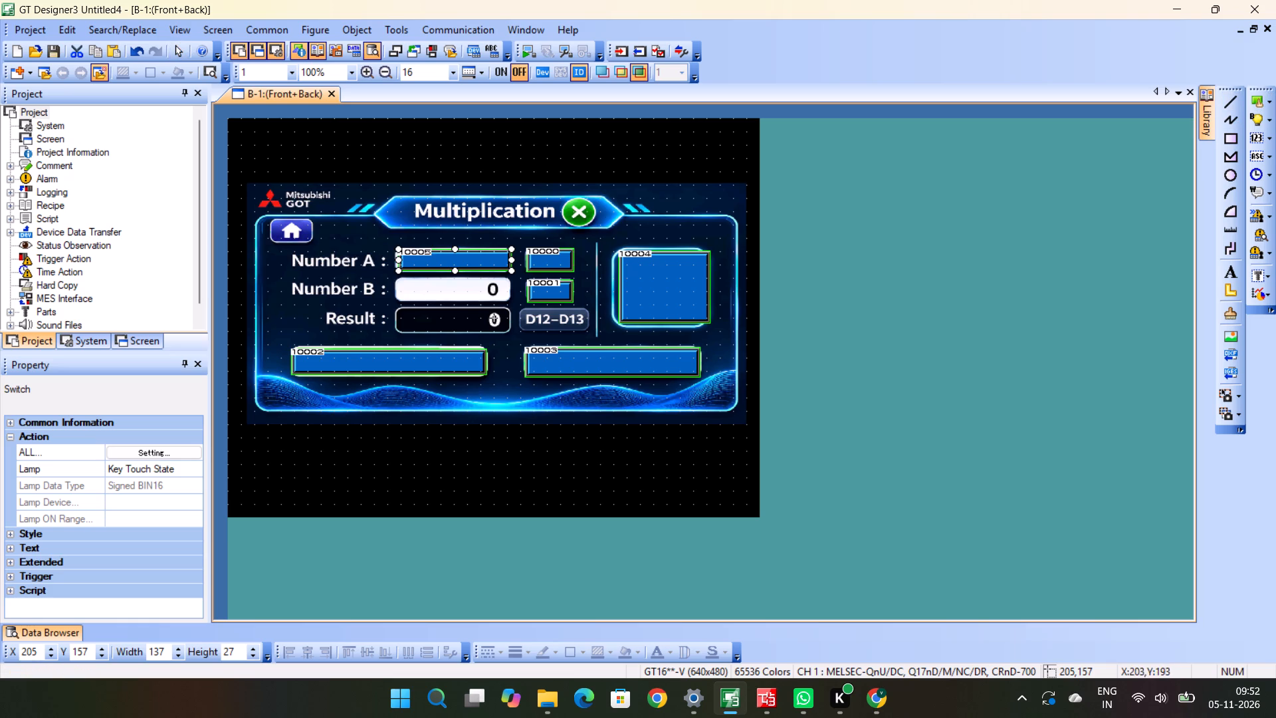
drag(399, 279, 446, 298)
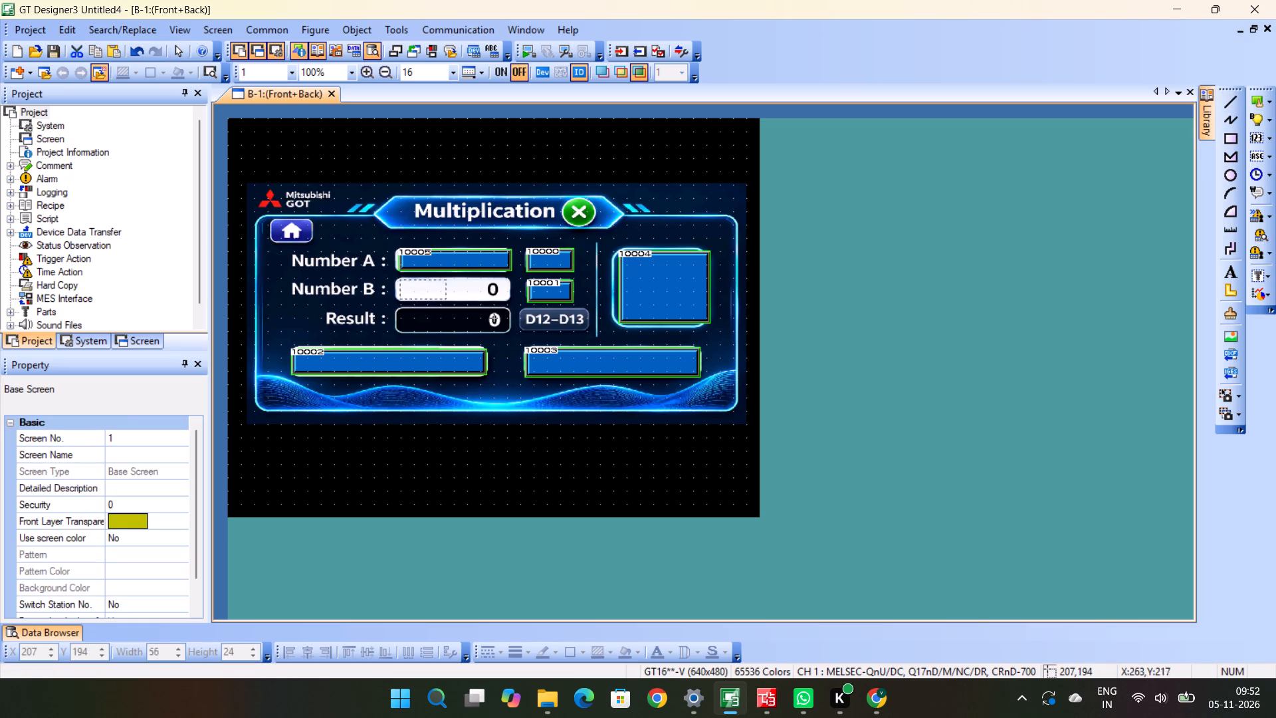
drag(446, 298, 510, 300)
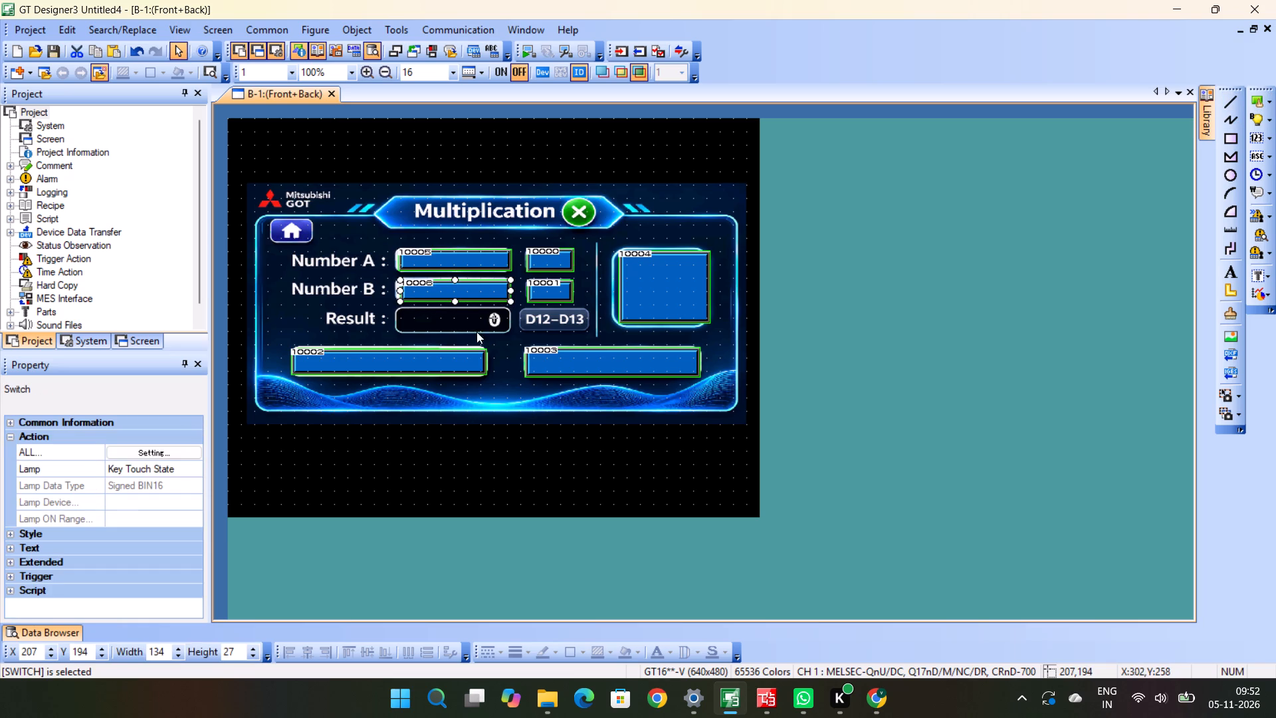
Place a switch of about 133 by 31 over the Result value field, at about X 204, Y 229.
click(1257, 102)
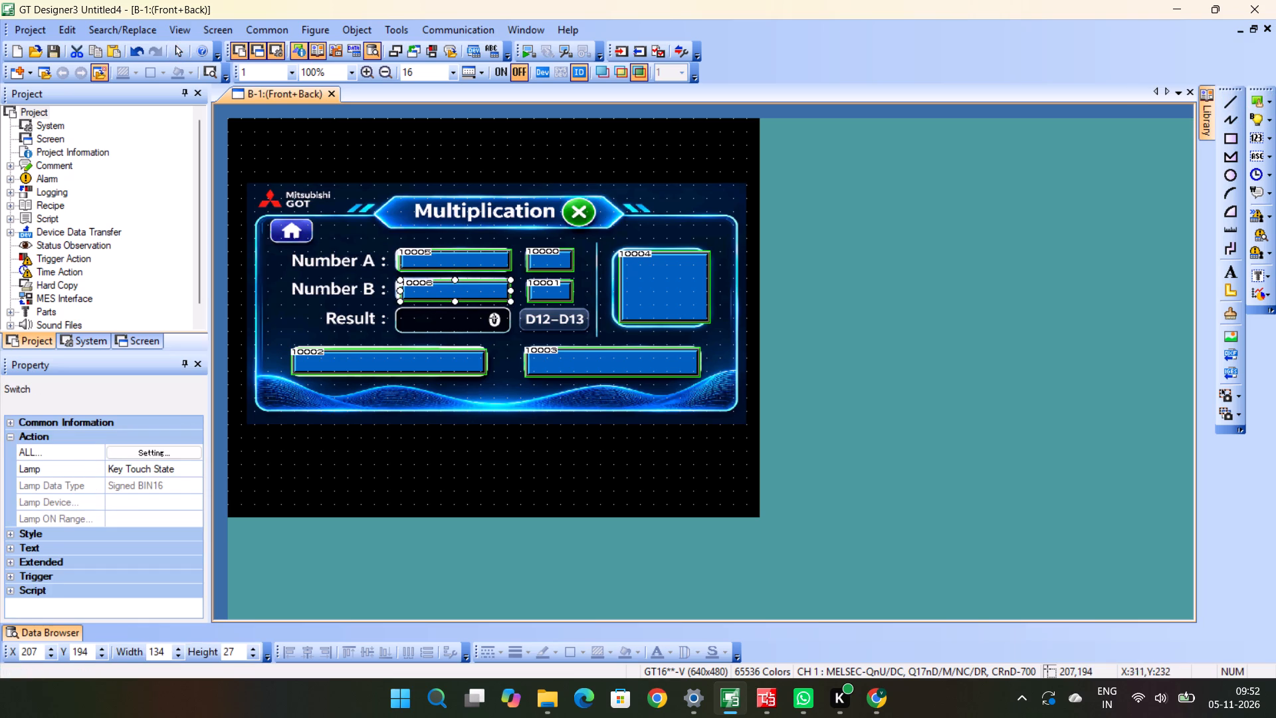
drag(397, 308, 507, 333)
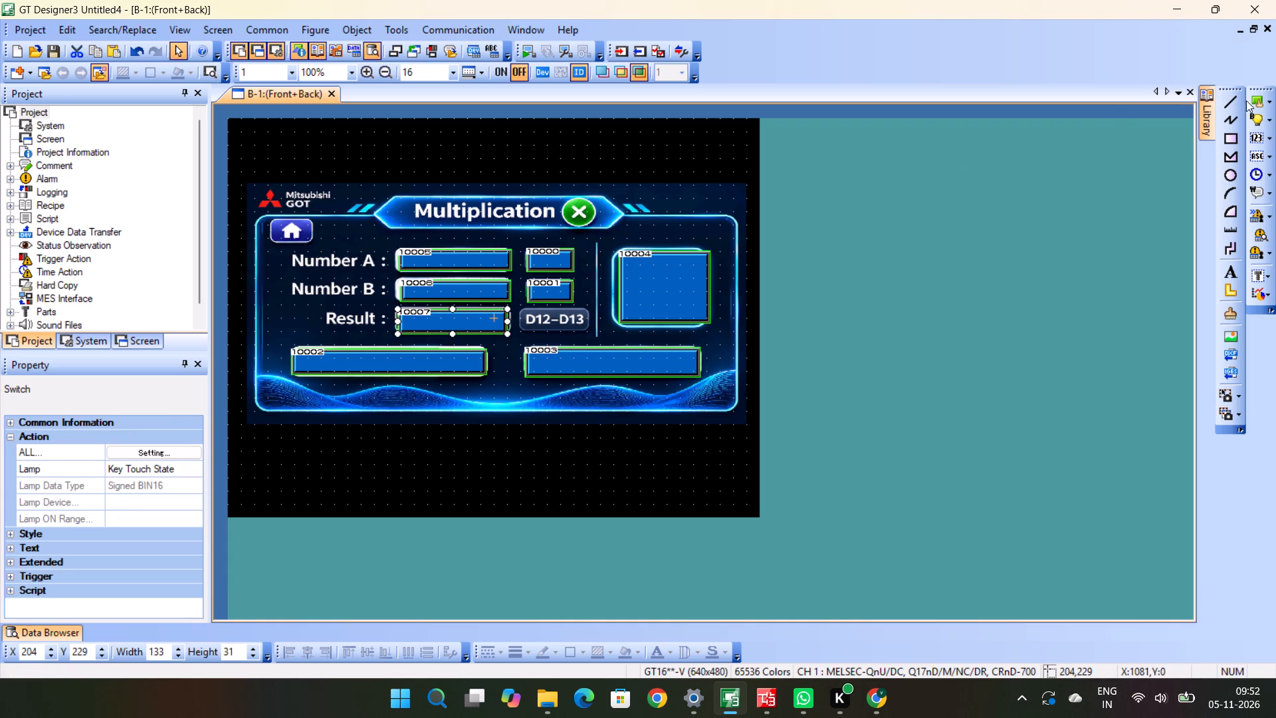
Place a switch of about 78 by 24 over the D12–D13 label beside Result, at about X 357, Y 228.
click(1251, 101)
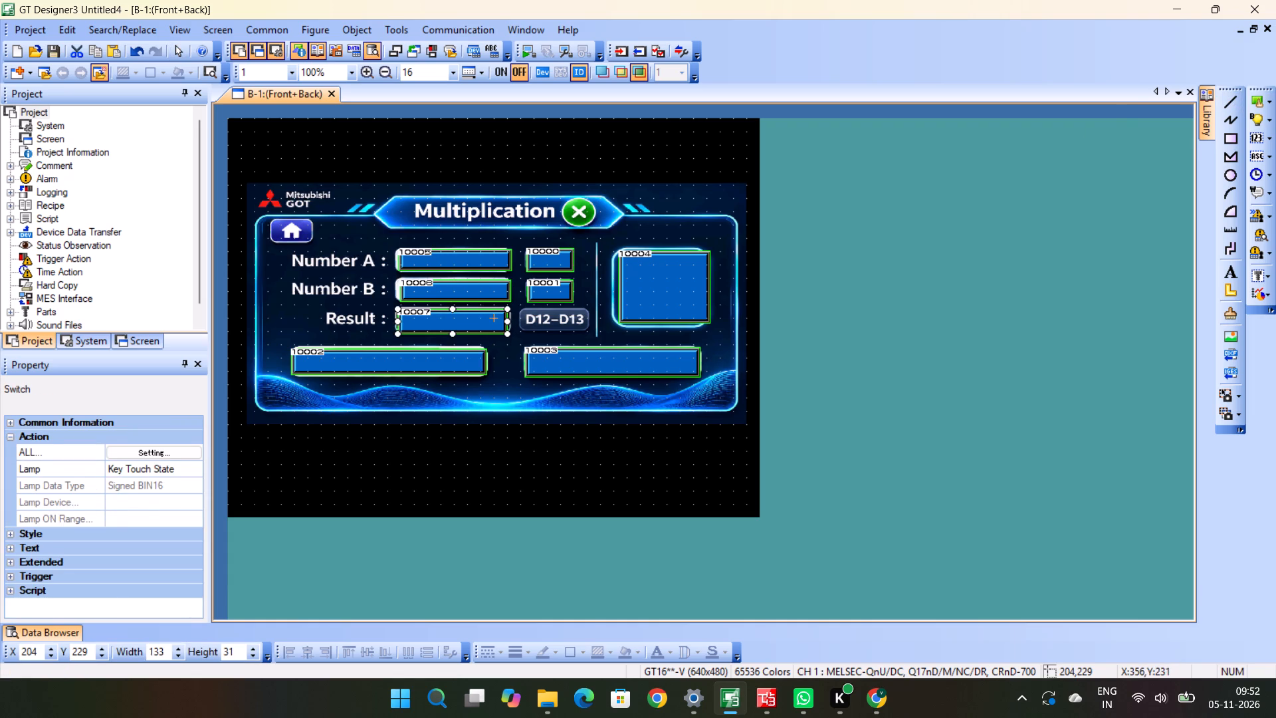
drag(524, 308, 588, 326)
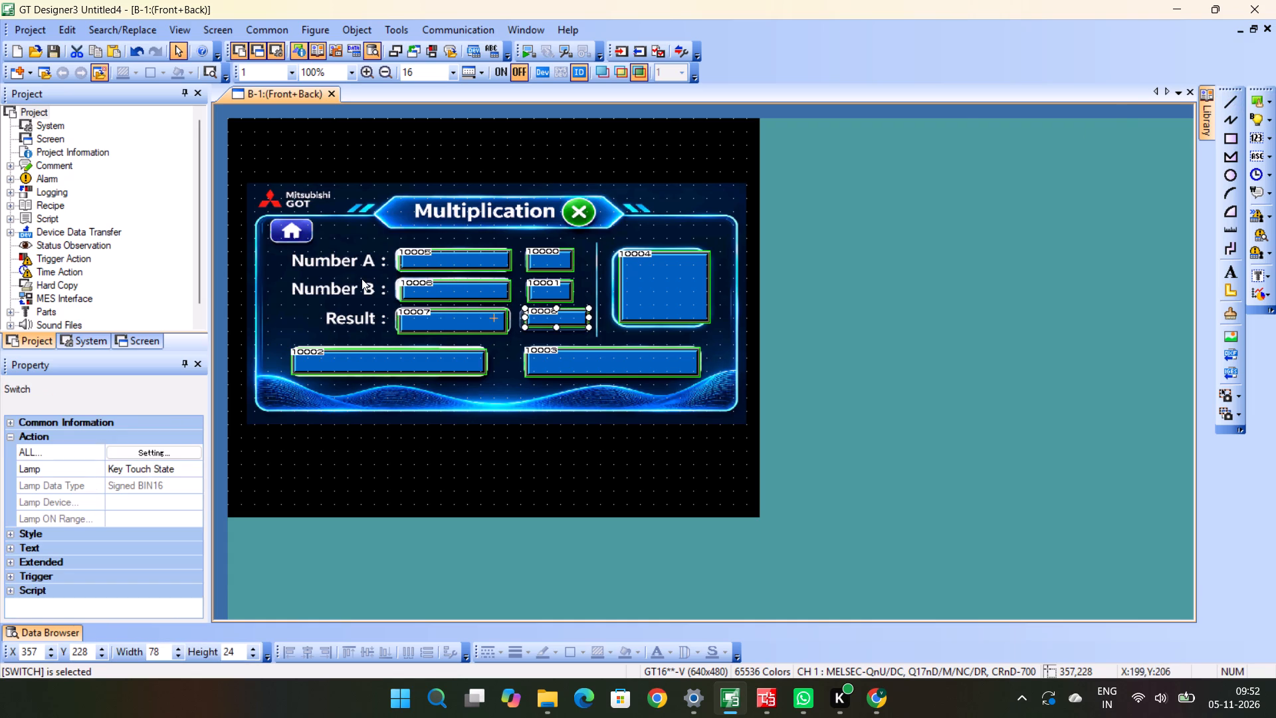
Place a switch over the Multiplication title banner and stretch it to about 286 by 43 at X 179, Y 91.
click(1252, 99)
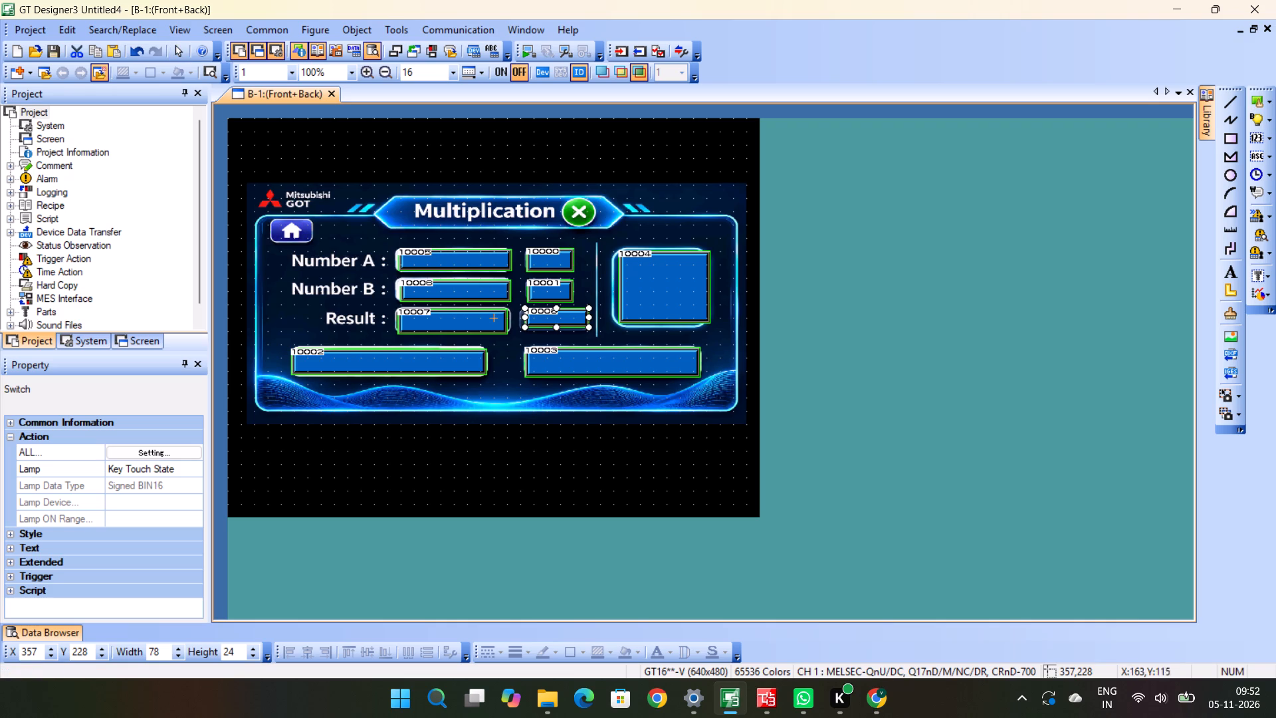
drag(375, 214, 465, 201)
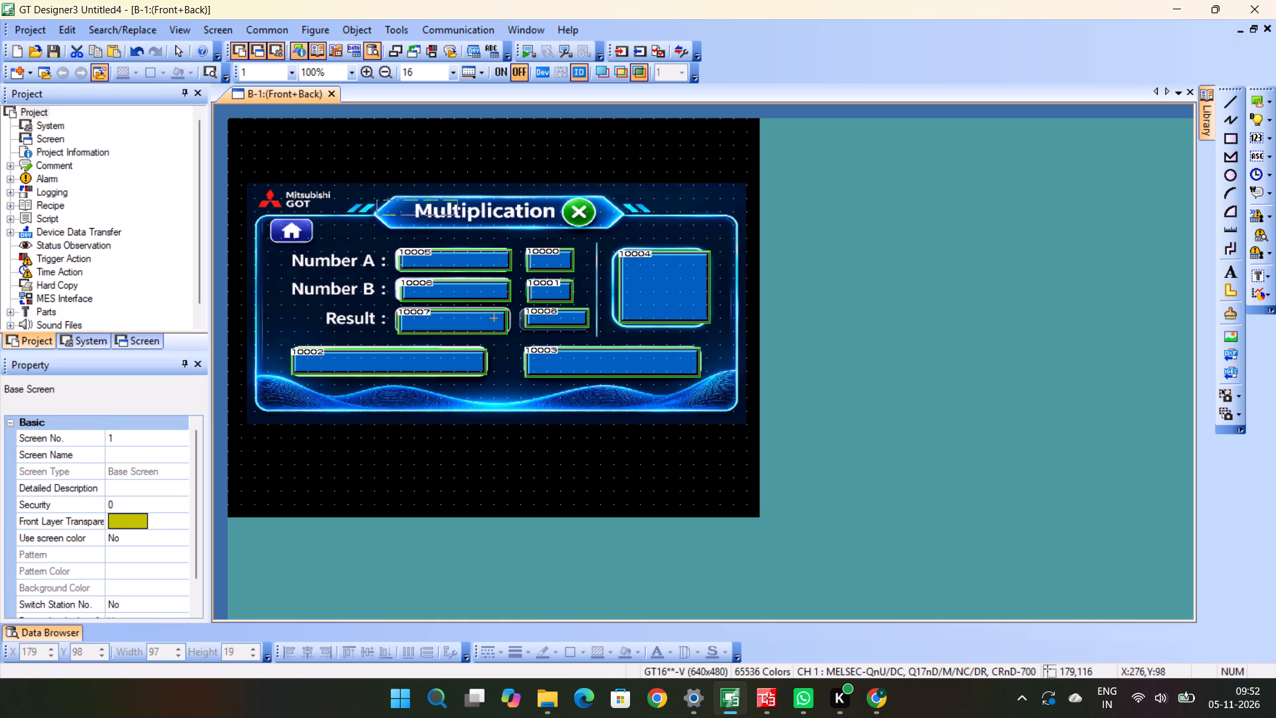
drag(465, 201, 613, 229)
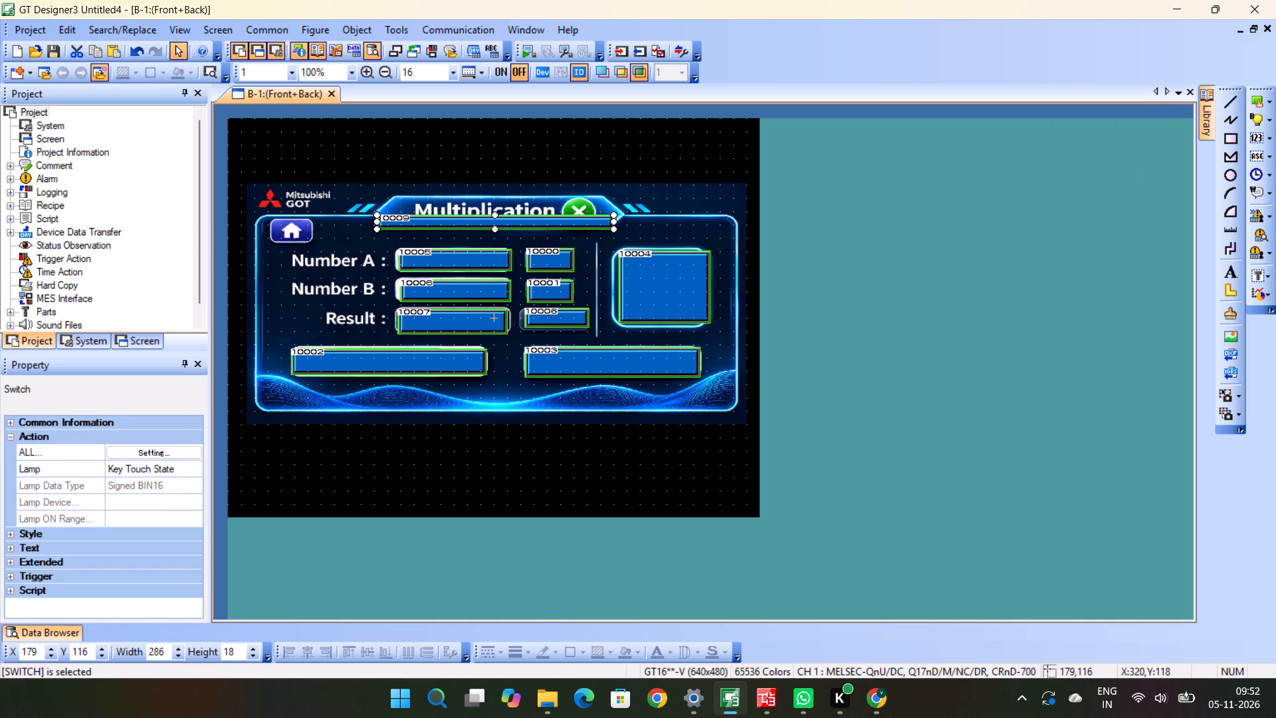
drag(496, 212, 503, 194)
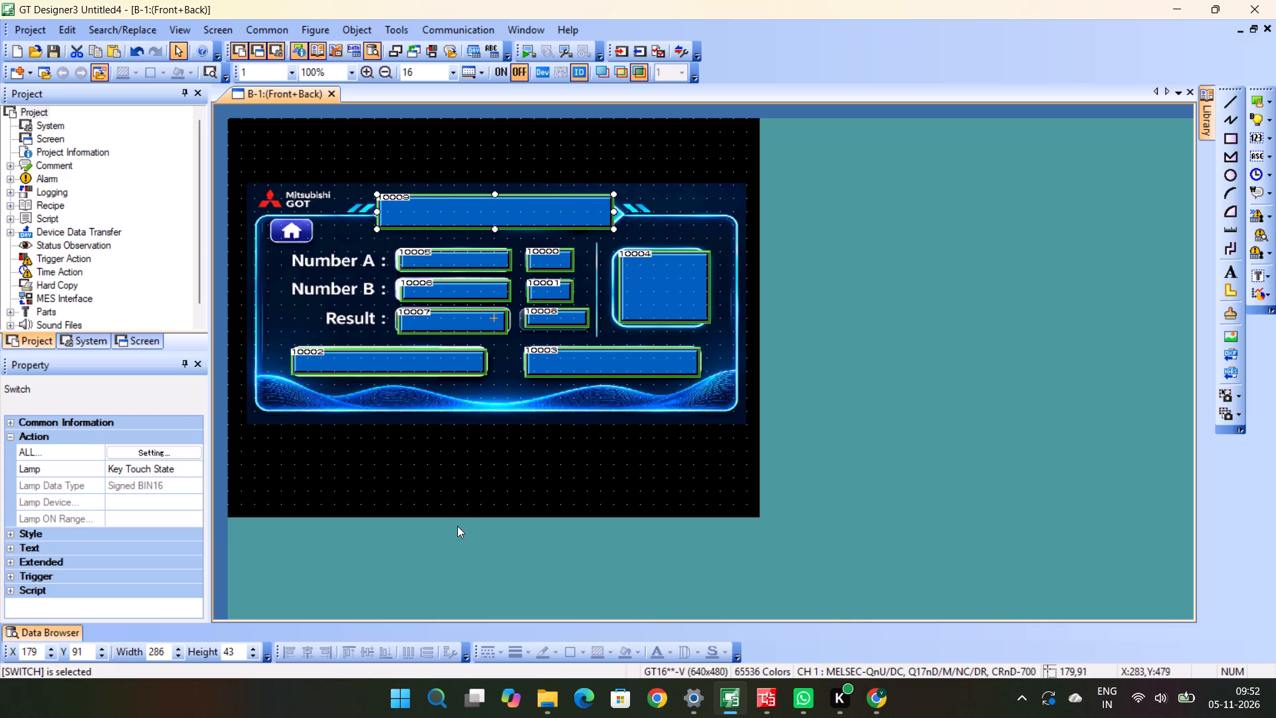
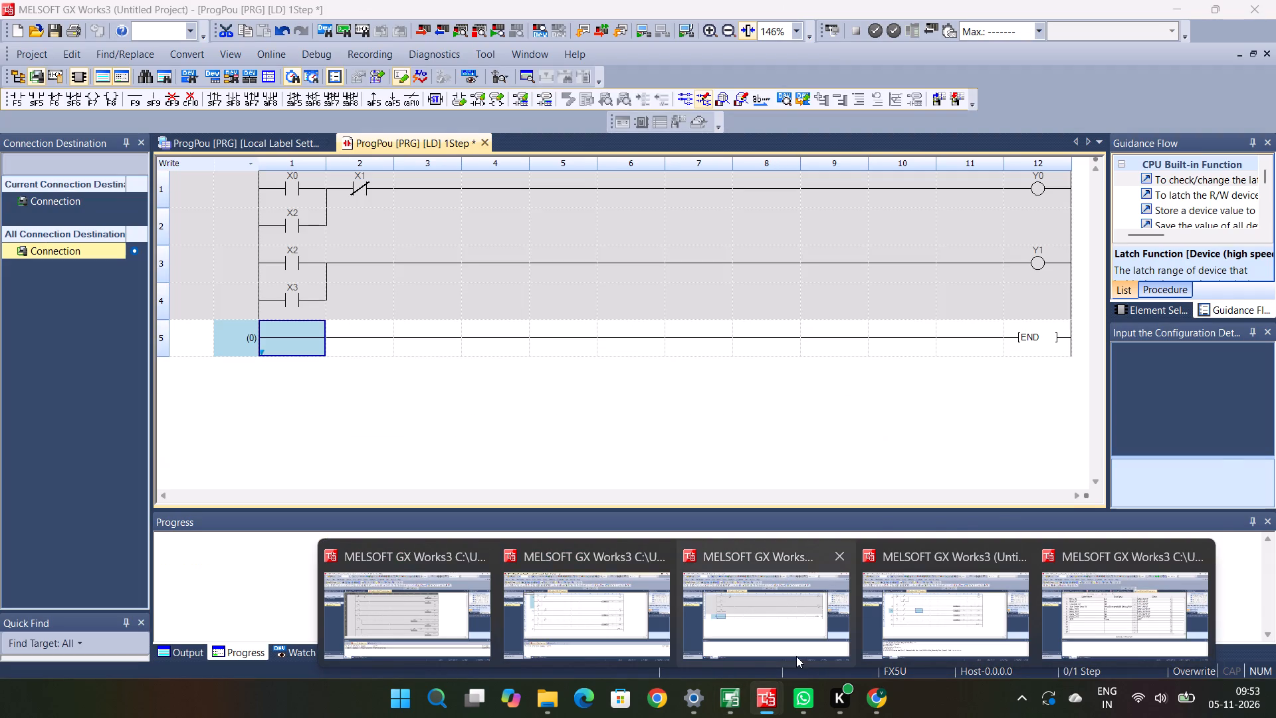
click(796, 656)
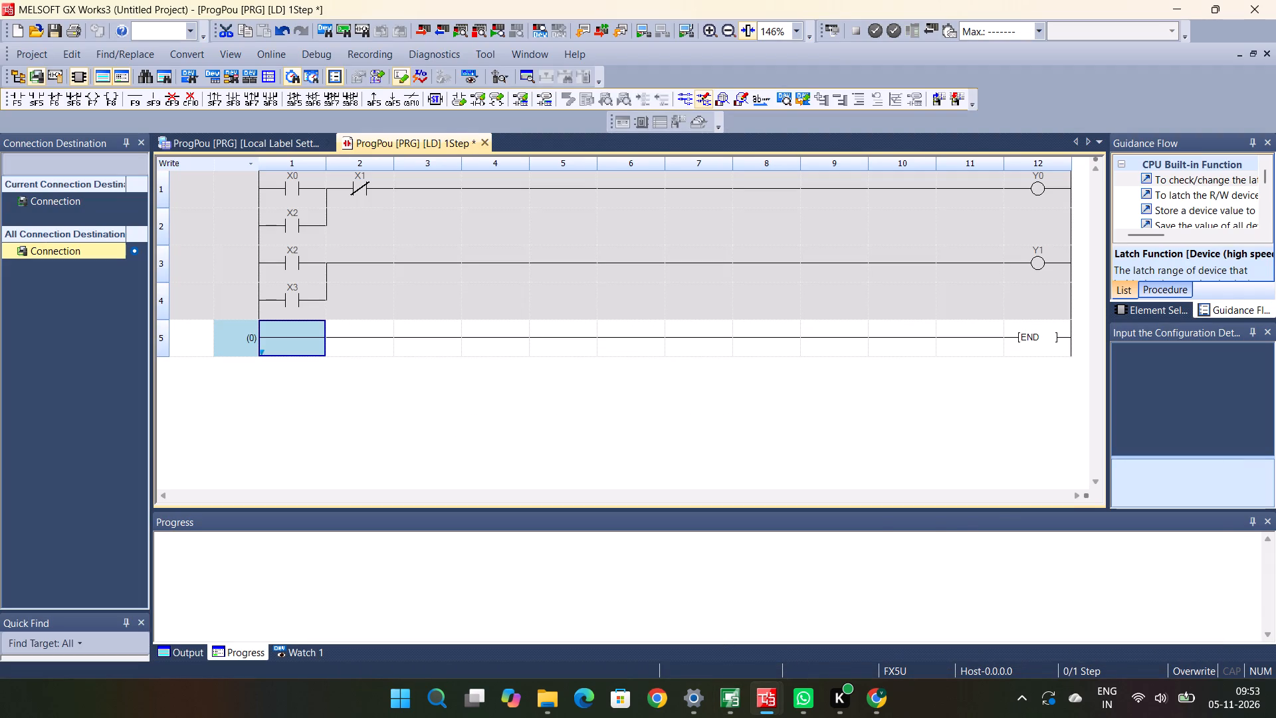
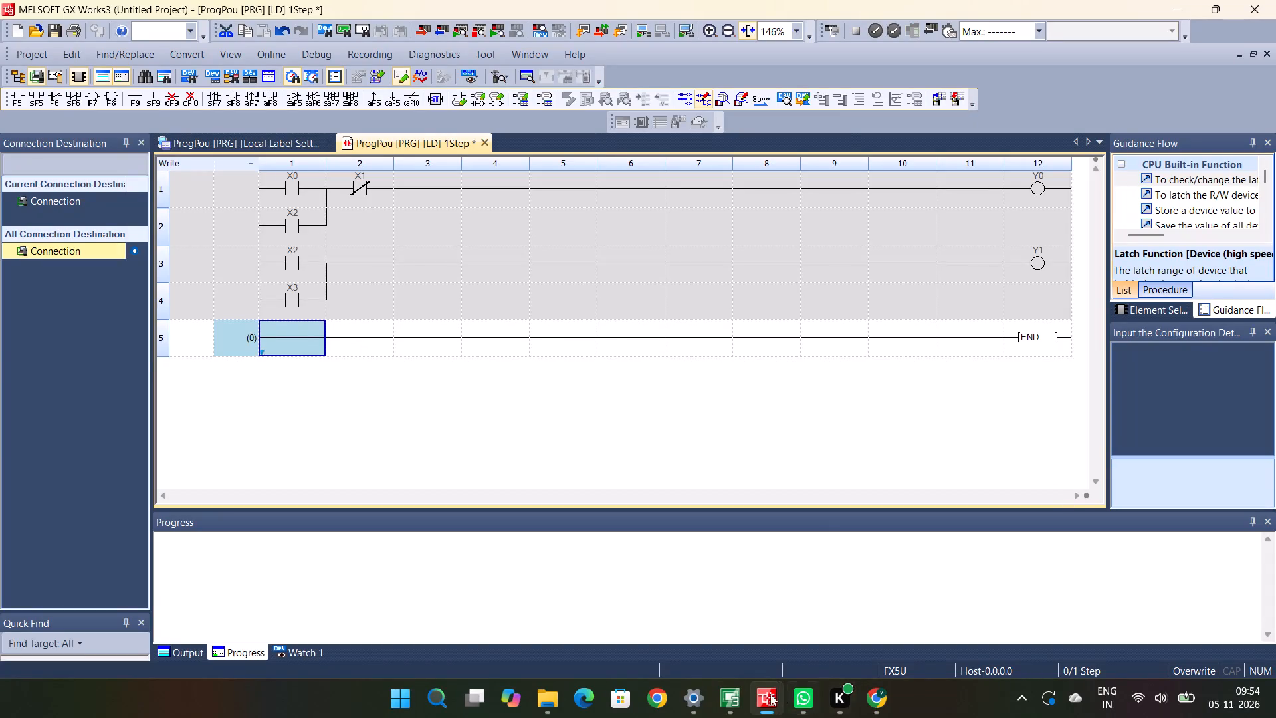
Switch to GT Designer3 and bring up the Untitled4 project's base screen.
click(713, 697)
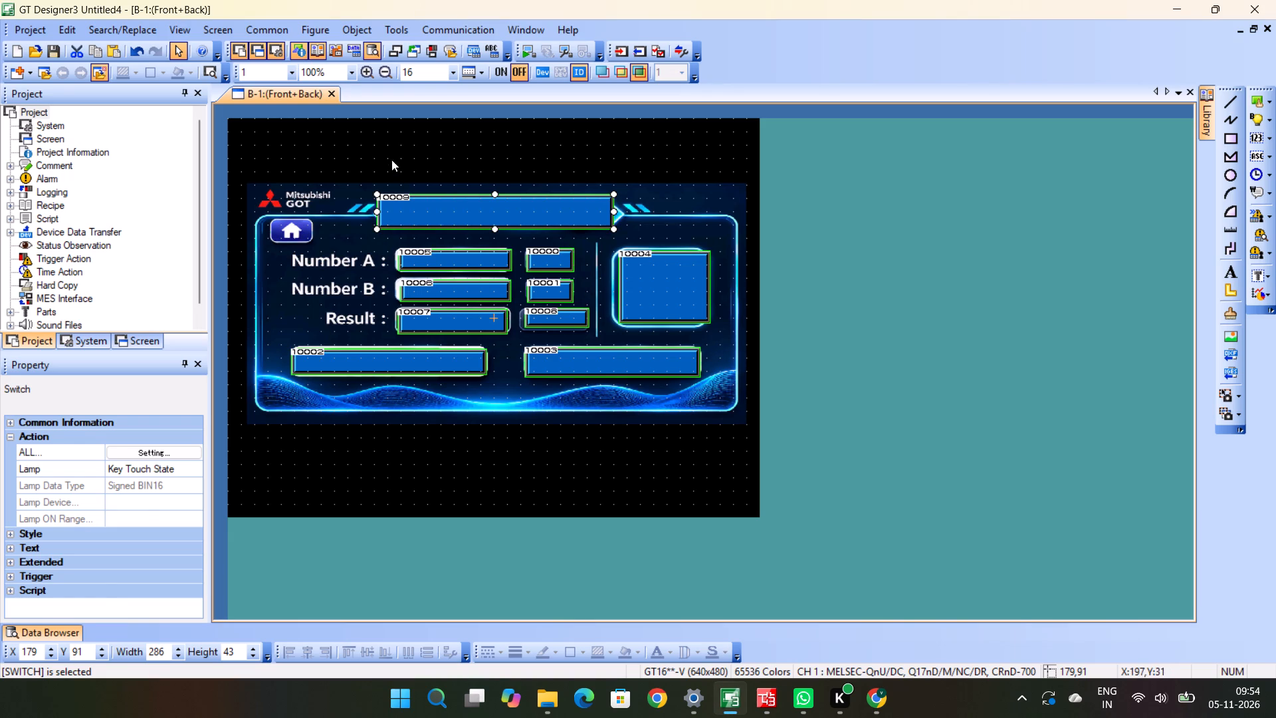
click(391, 167)
click(420, 216)
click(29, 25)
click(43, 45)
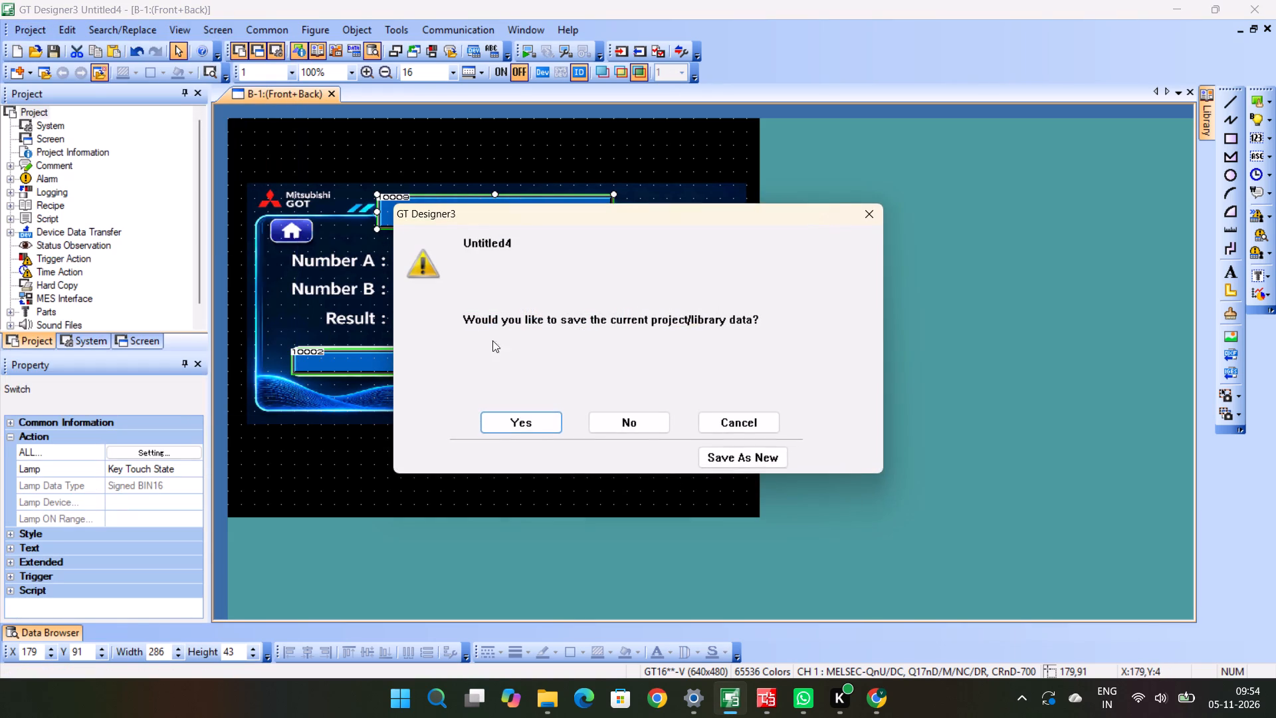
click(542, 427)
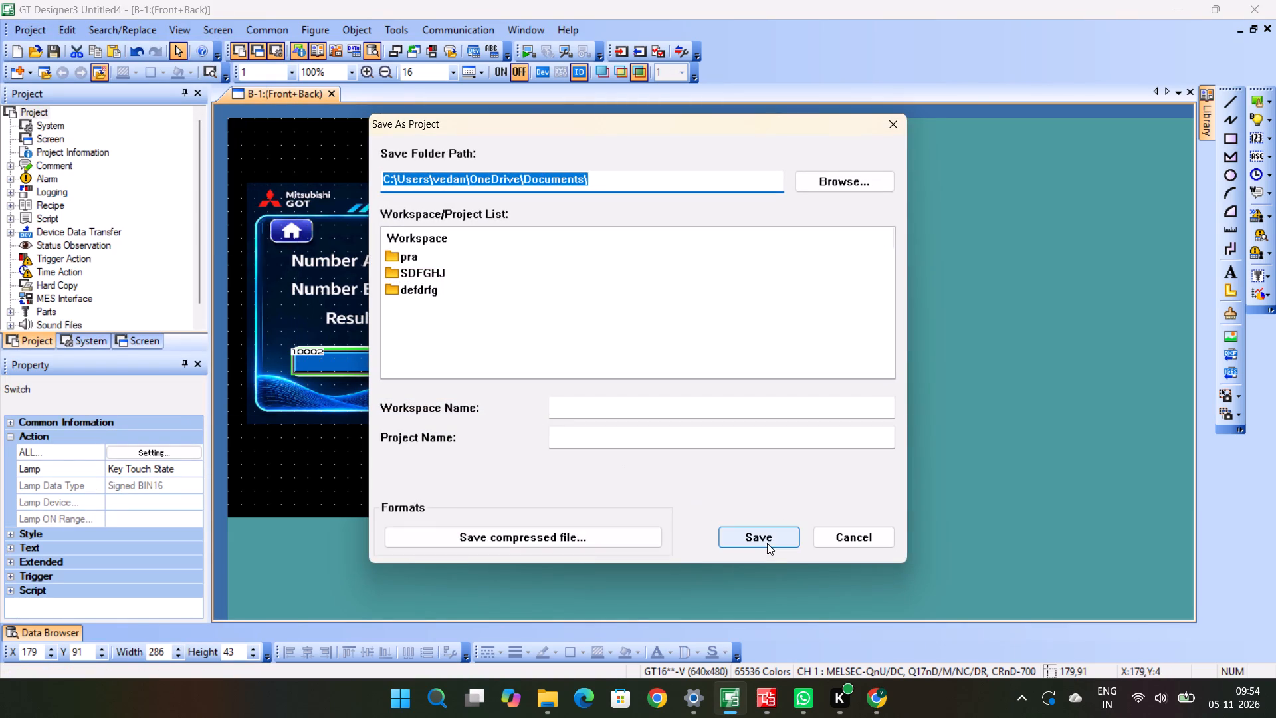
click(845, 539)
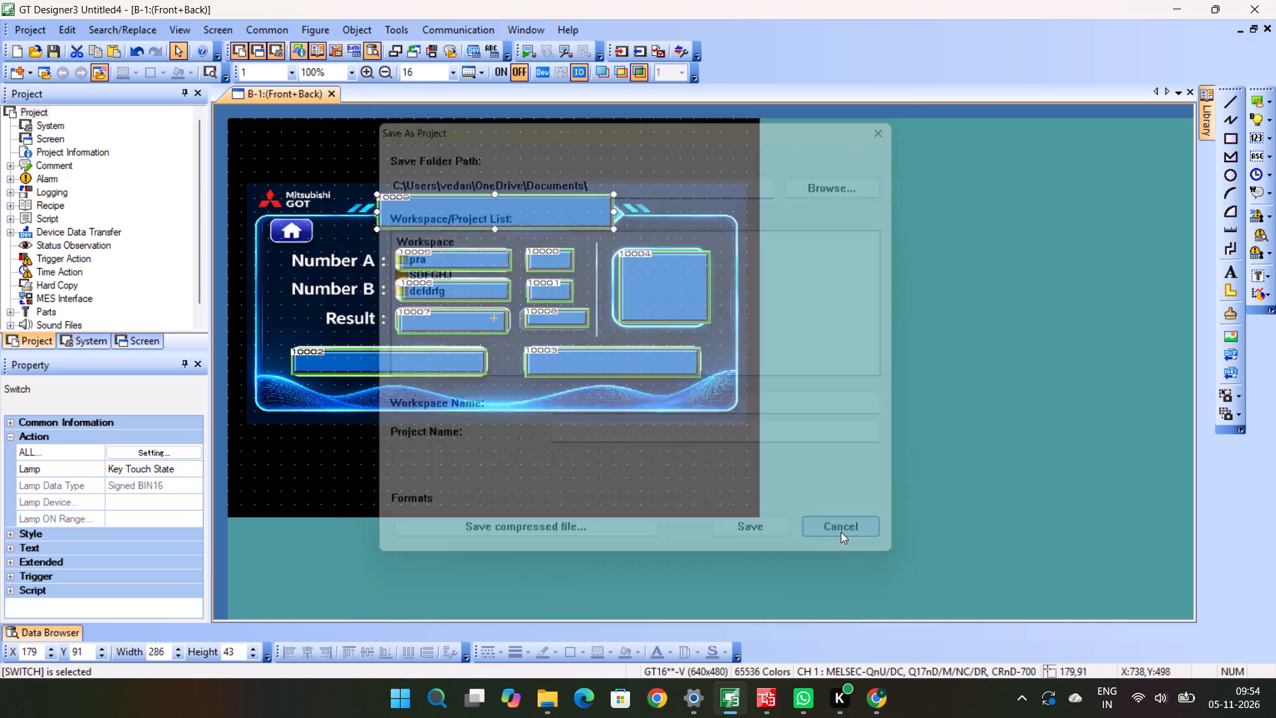
Close the Untitled4 project without saving it.
click(20, 34)
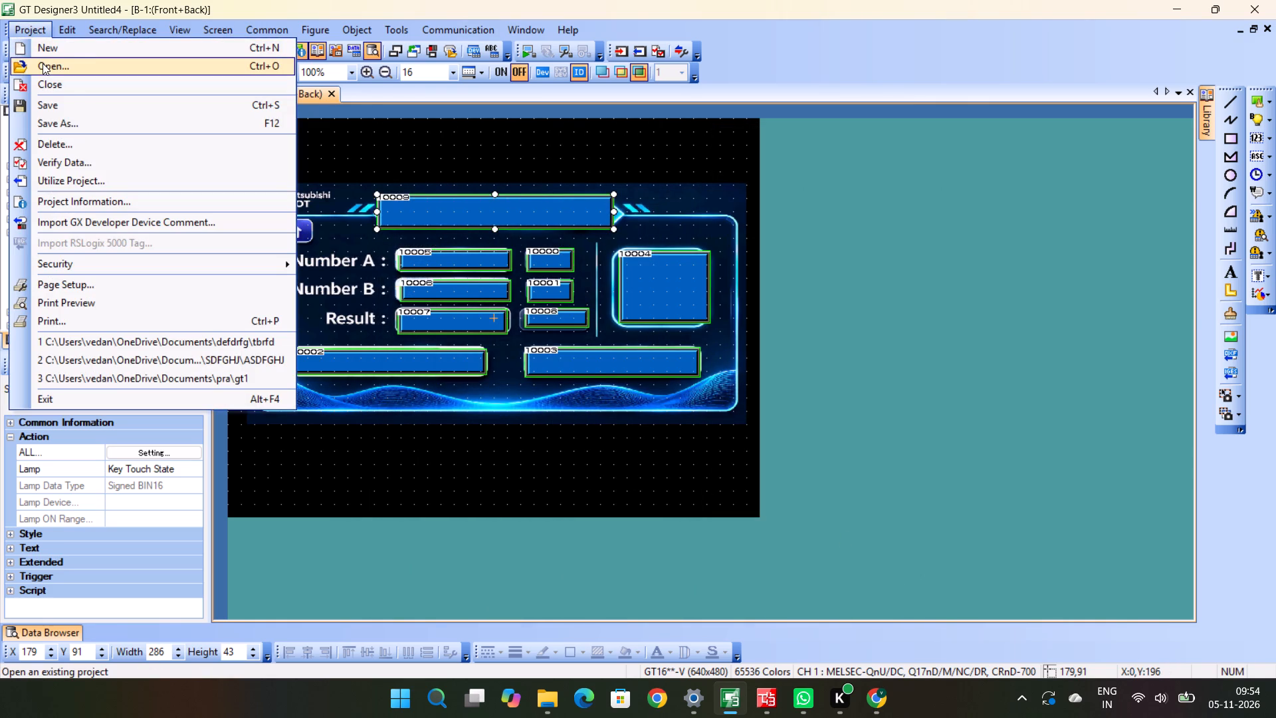
click(65, 87)
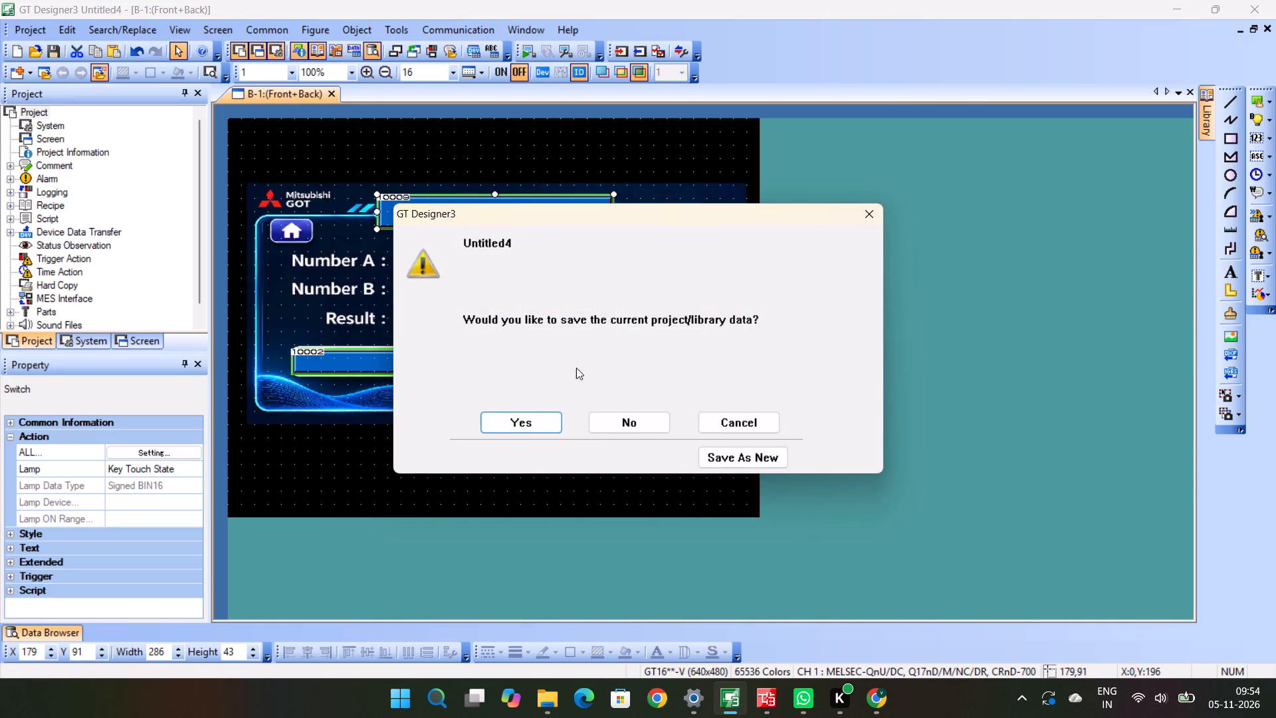
click(597, 431)
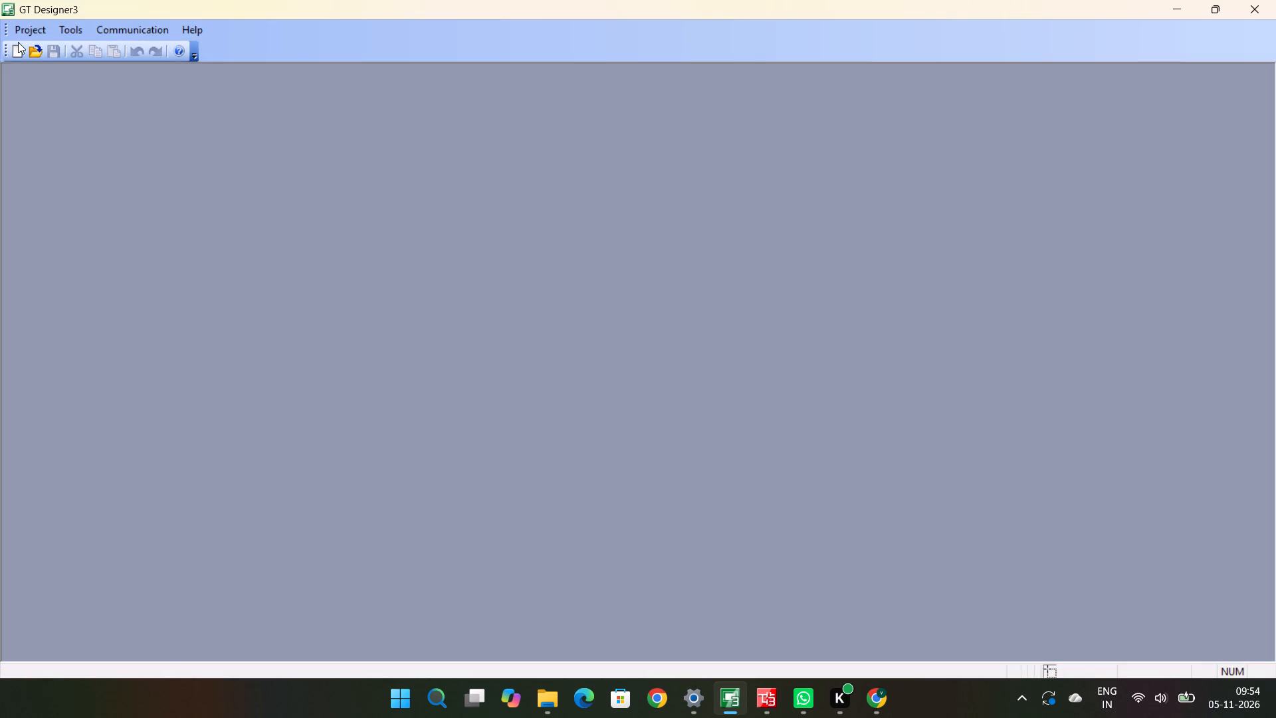
Create a new GT16**-V (640x480) project through the New Project Wizard, keeping the default MELSEC-QnU/DC controller, standard RS-232 and screen switching settings.
click(18, 31)
click(66, 53)
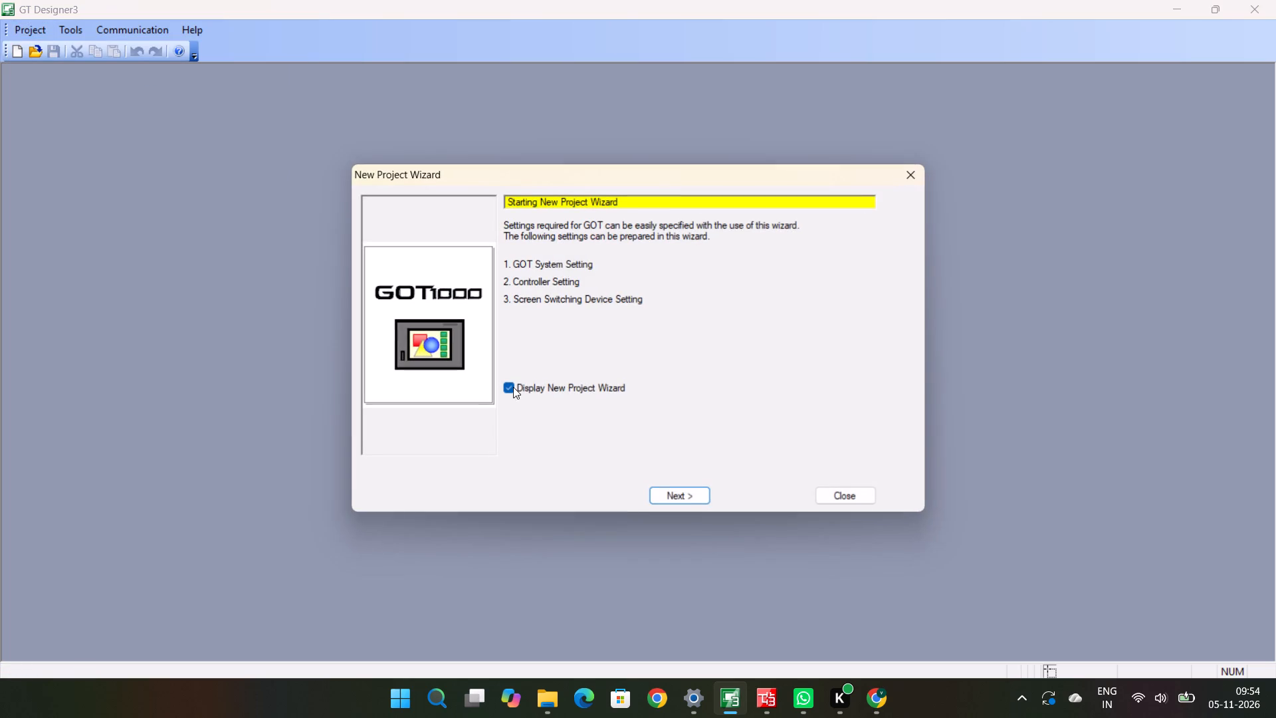
click(671, 497)
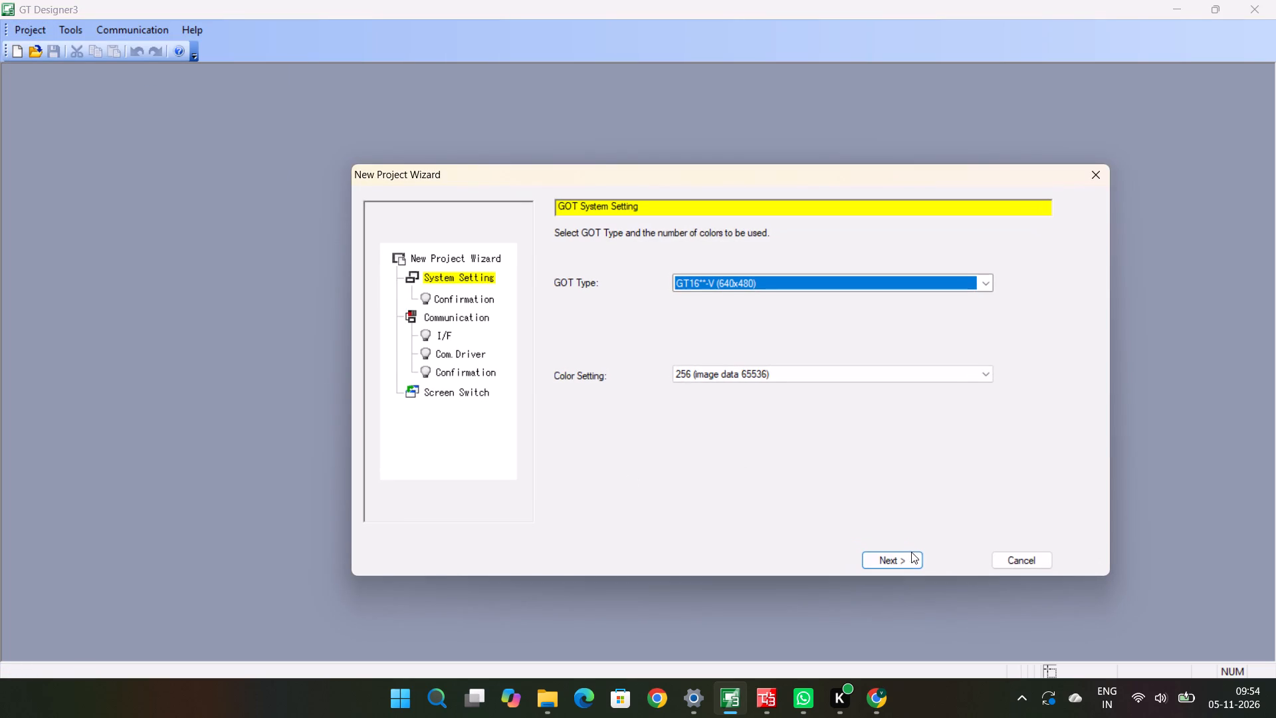
click(864, 557)
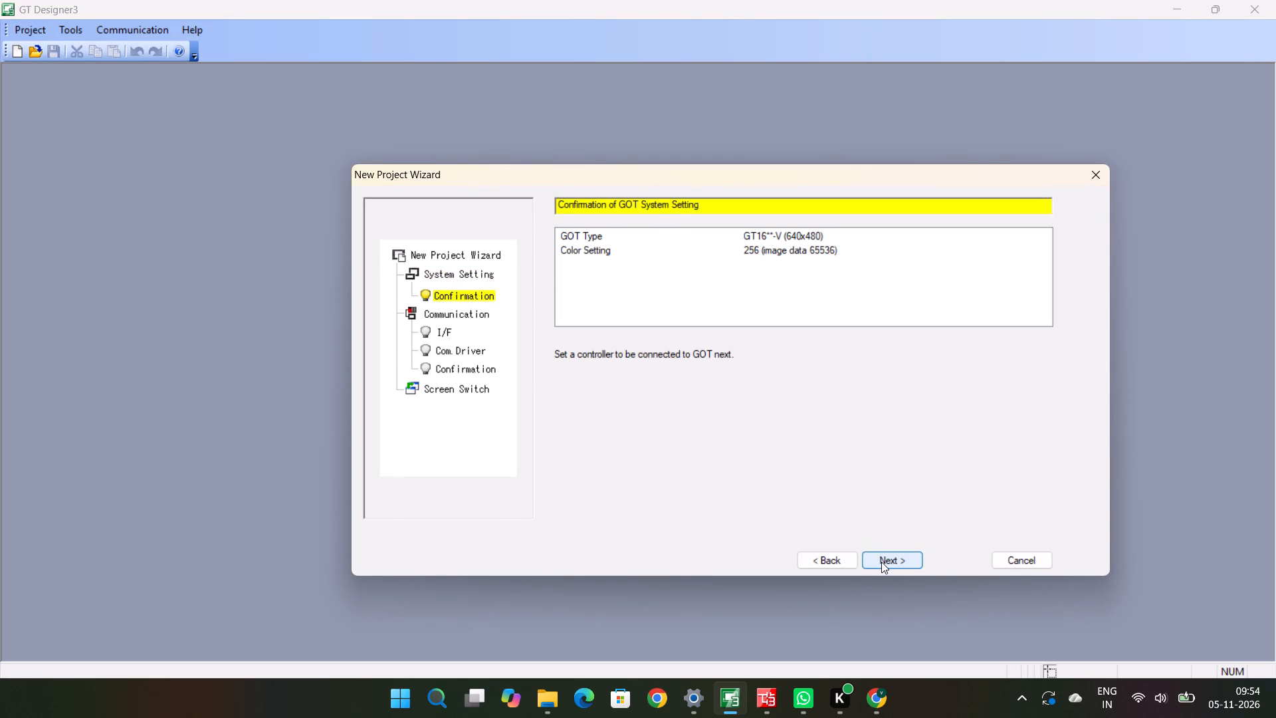
click(881, 562)
click(881, 562)
click(881, 562)
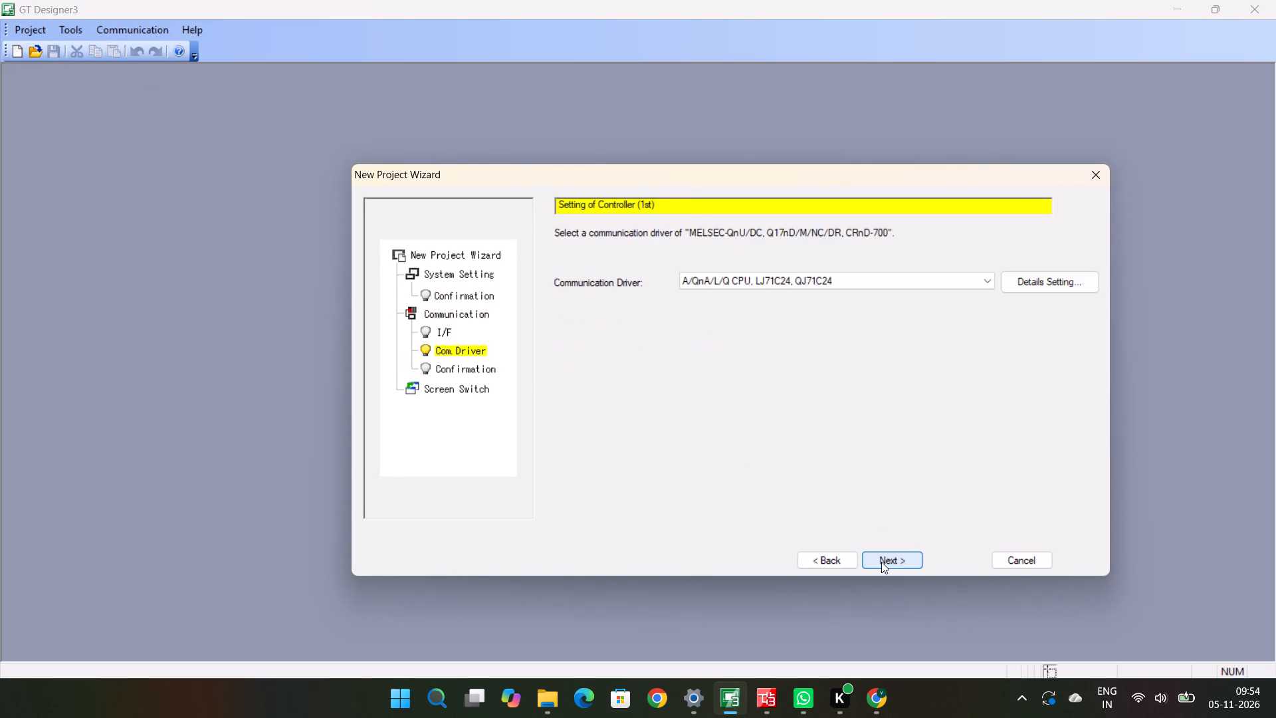
click(881, 562)
click(881, 562)
click(881, 562)
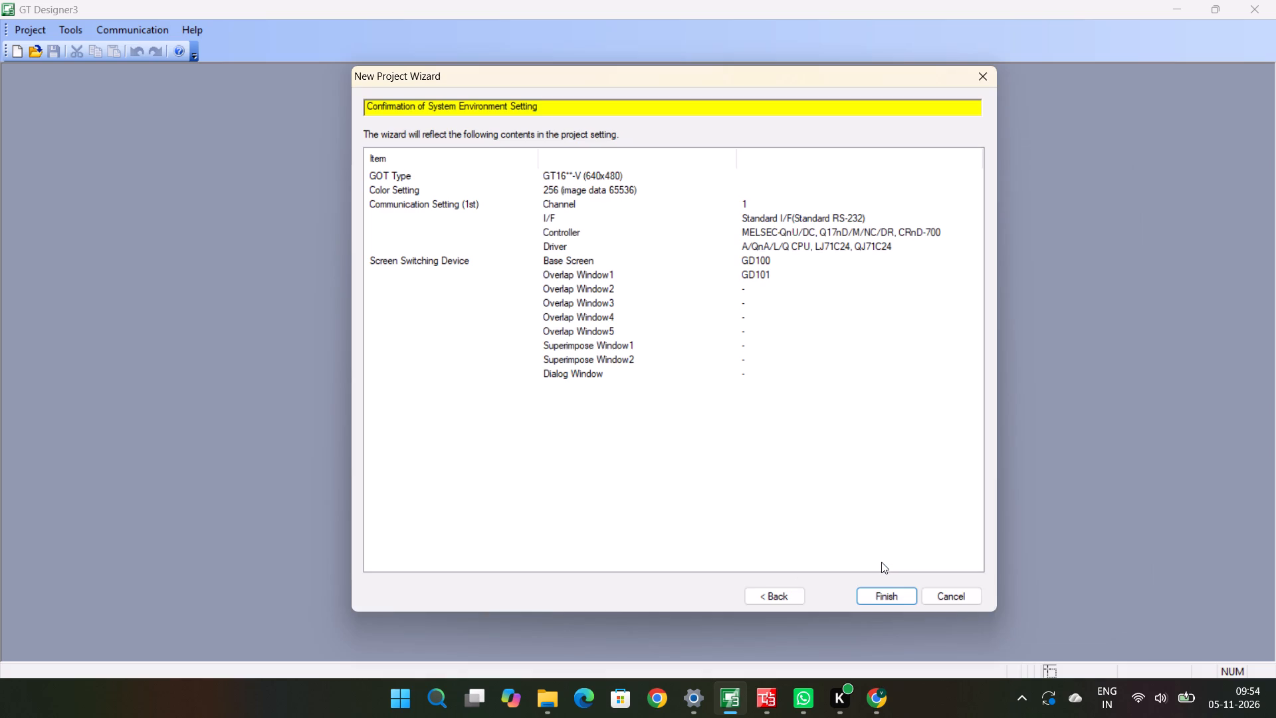
click(880, 592)
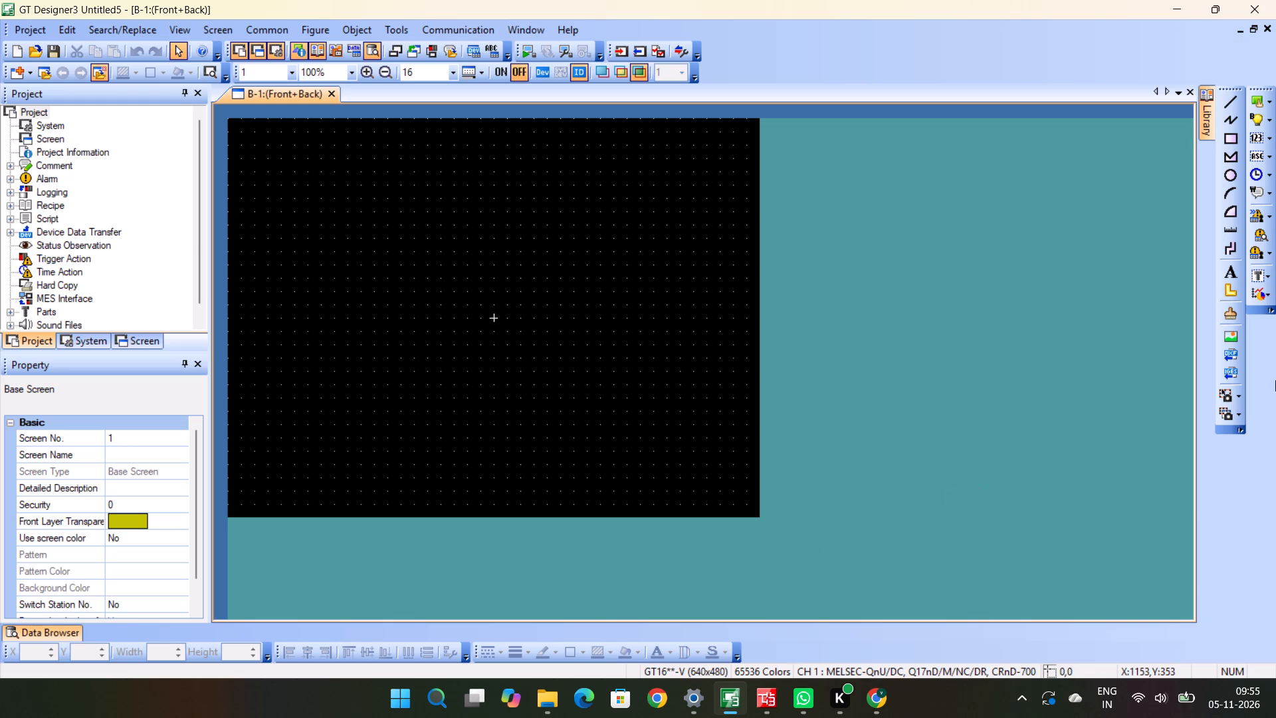
Start placing a numerical object on the blank base screen B-1.
click(1235, 136)
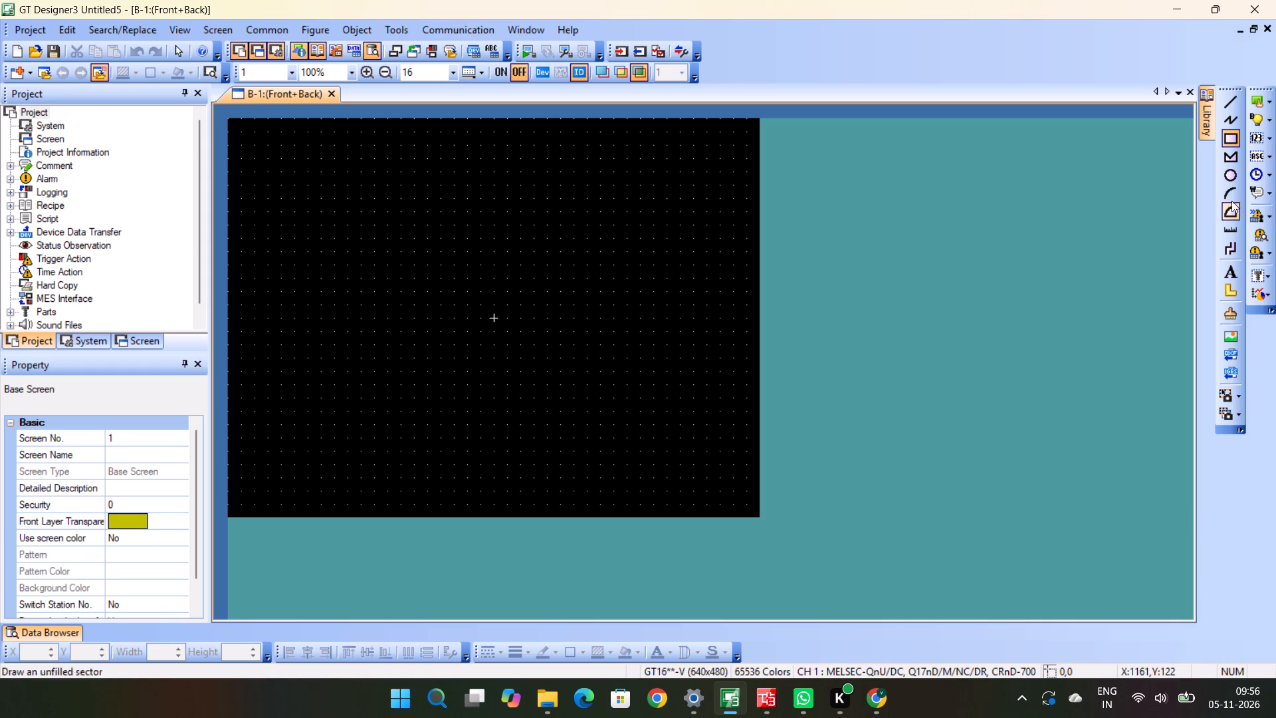
click(1256, 137)
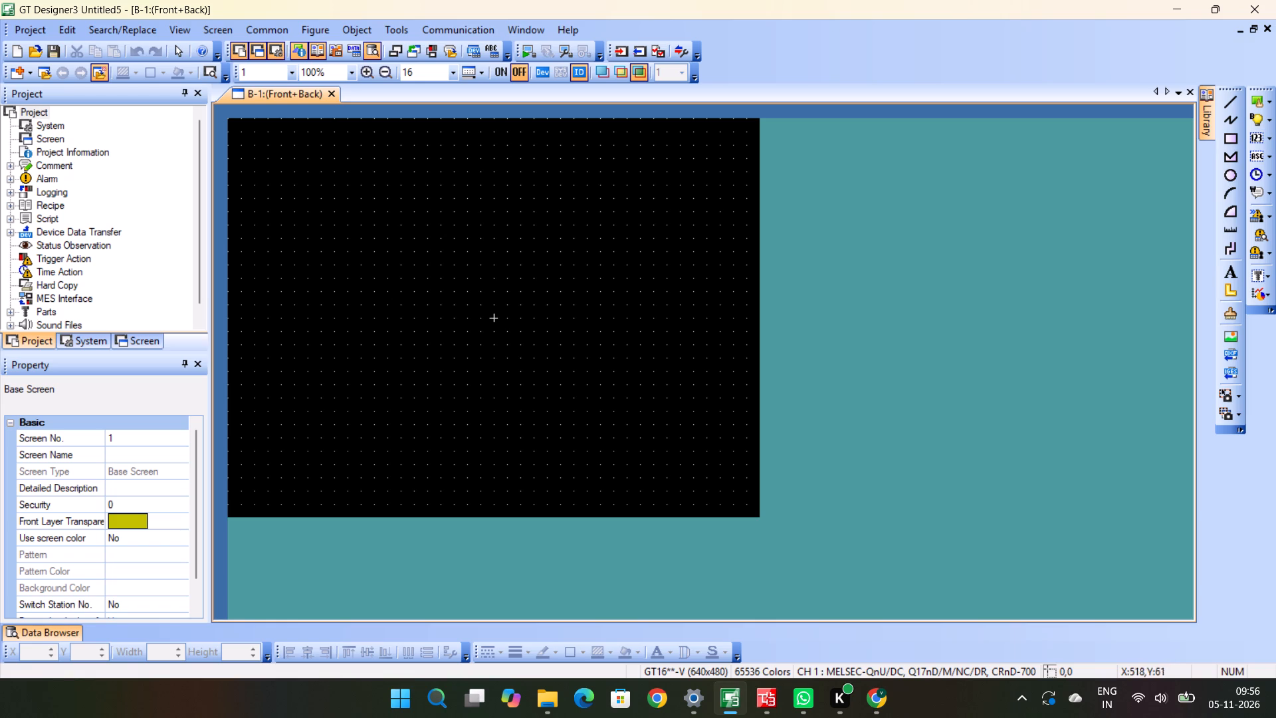
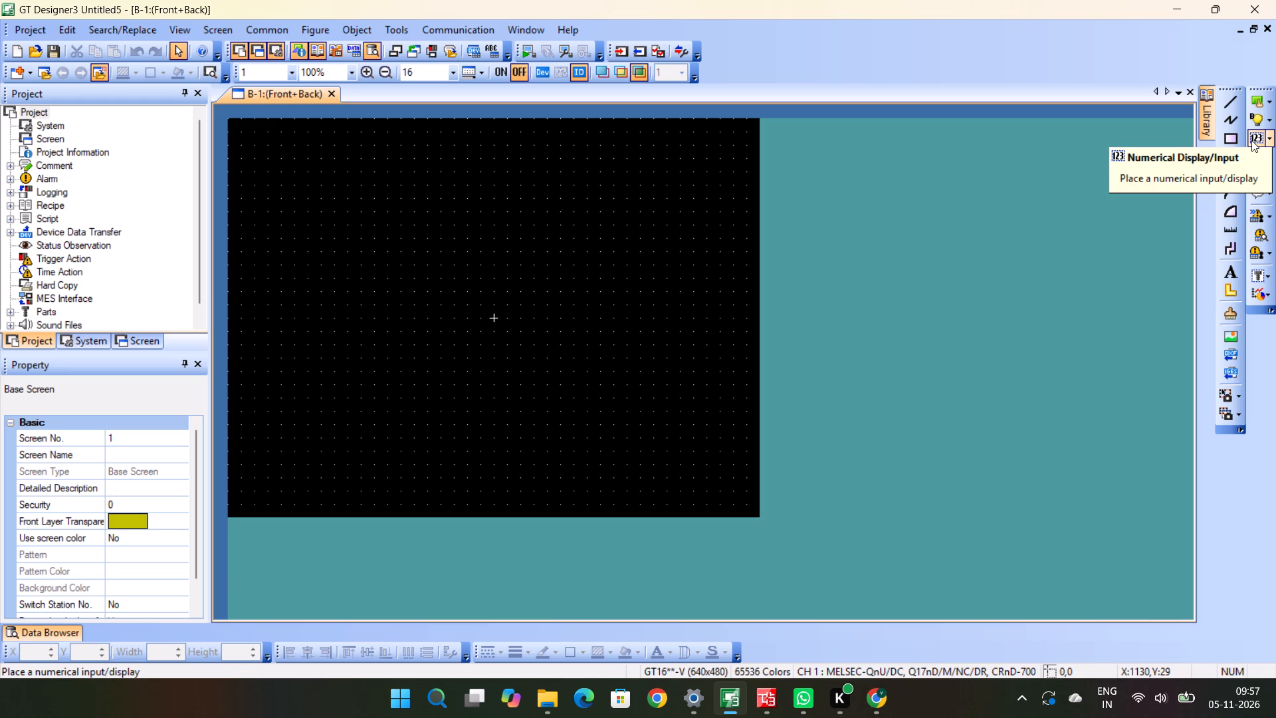
Draw a numerical display about 288 x 64 on base screen B-1, starting at about X 32, Y 48.
click(1251, 140)
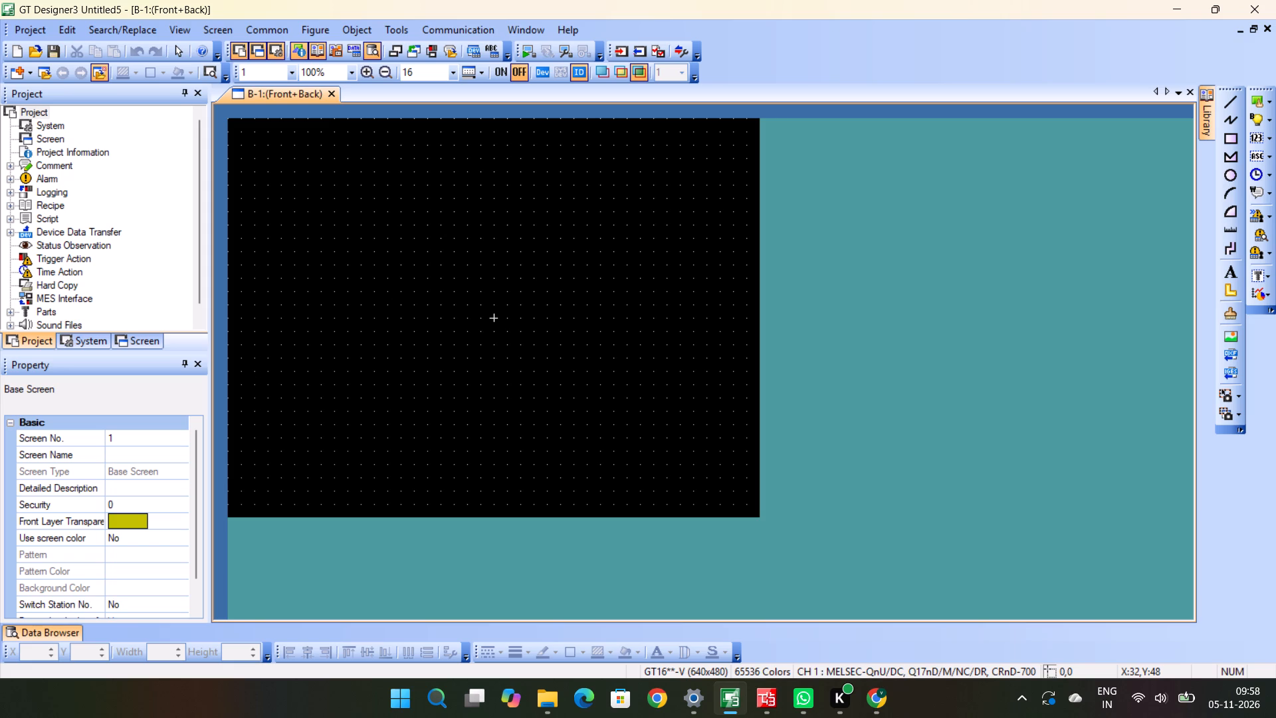
drag(254, 158, 494, 222)
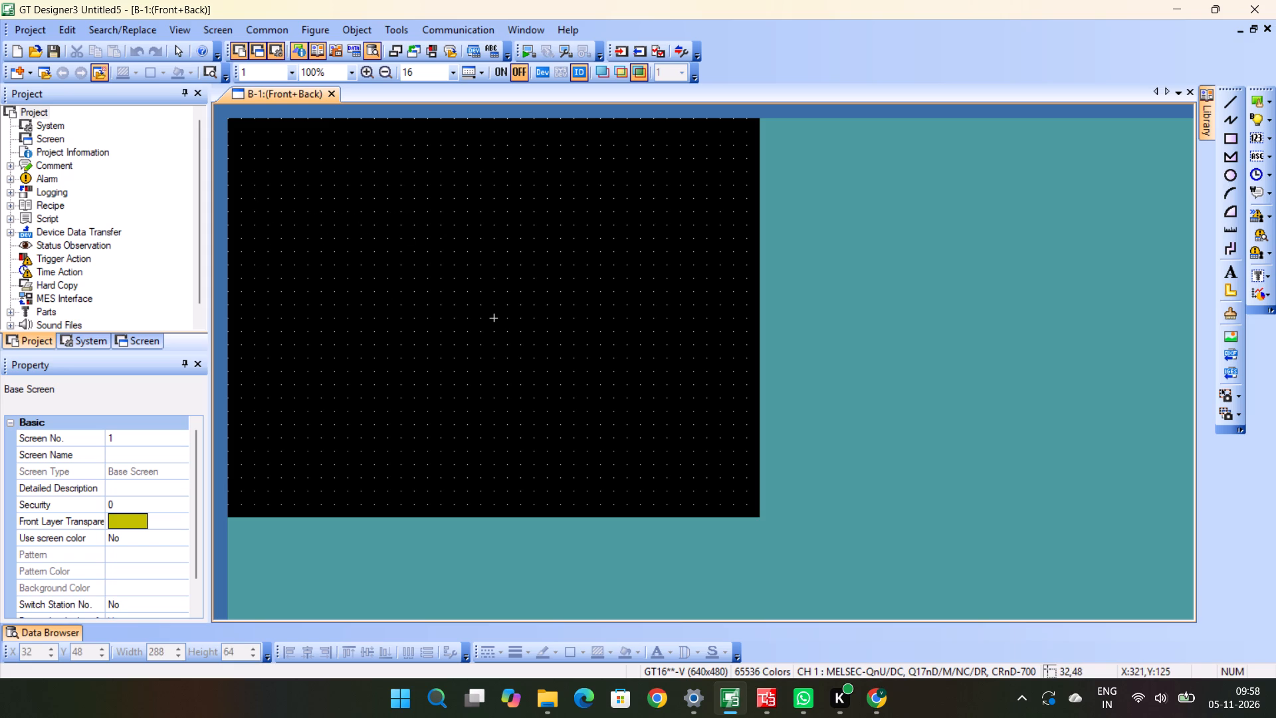
drag(494, 222, 491, 223)
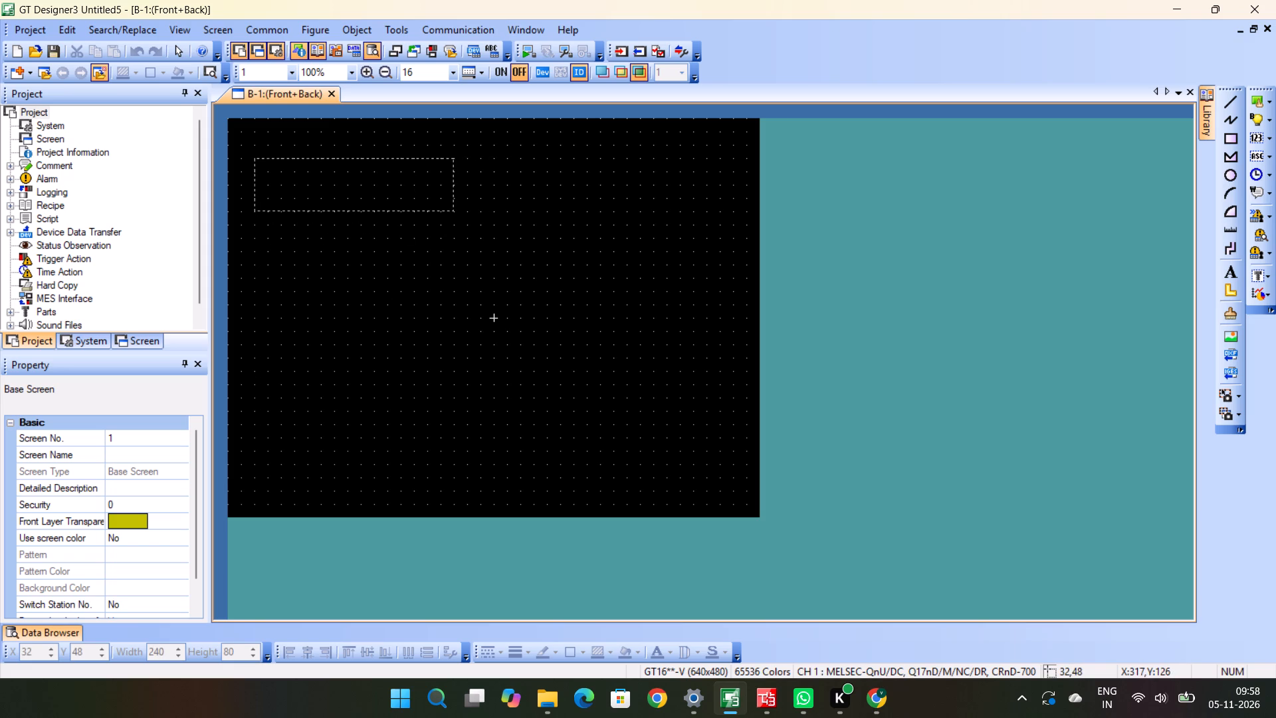
drag(491, 223, 493, 220)
drag(493, 220, 492, 219)
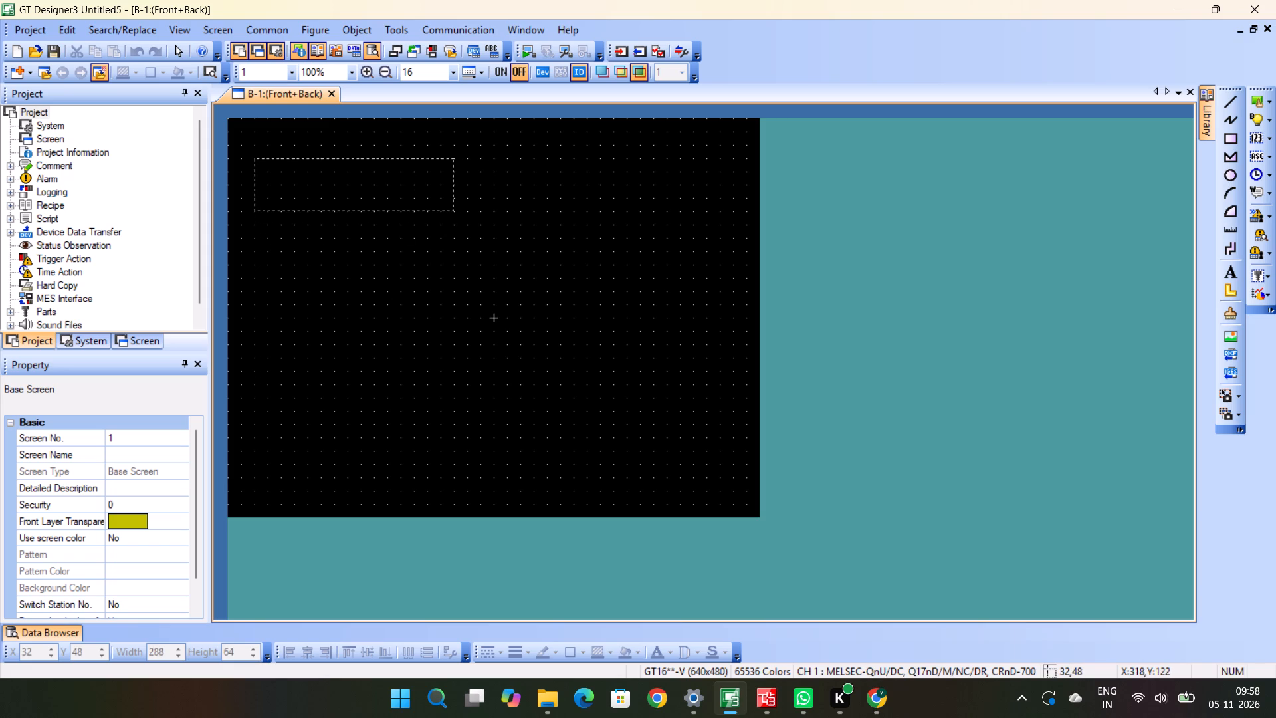
drag(492, 219, 494, 219)
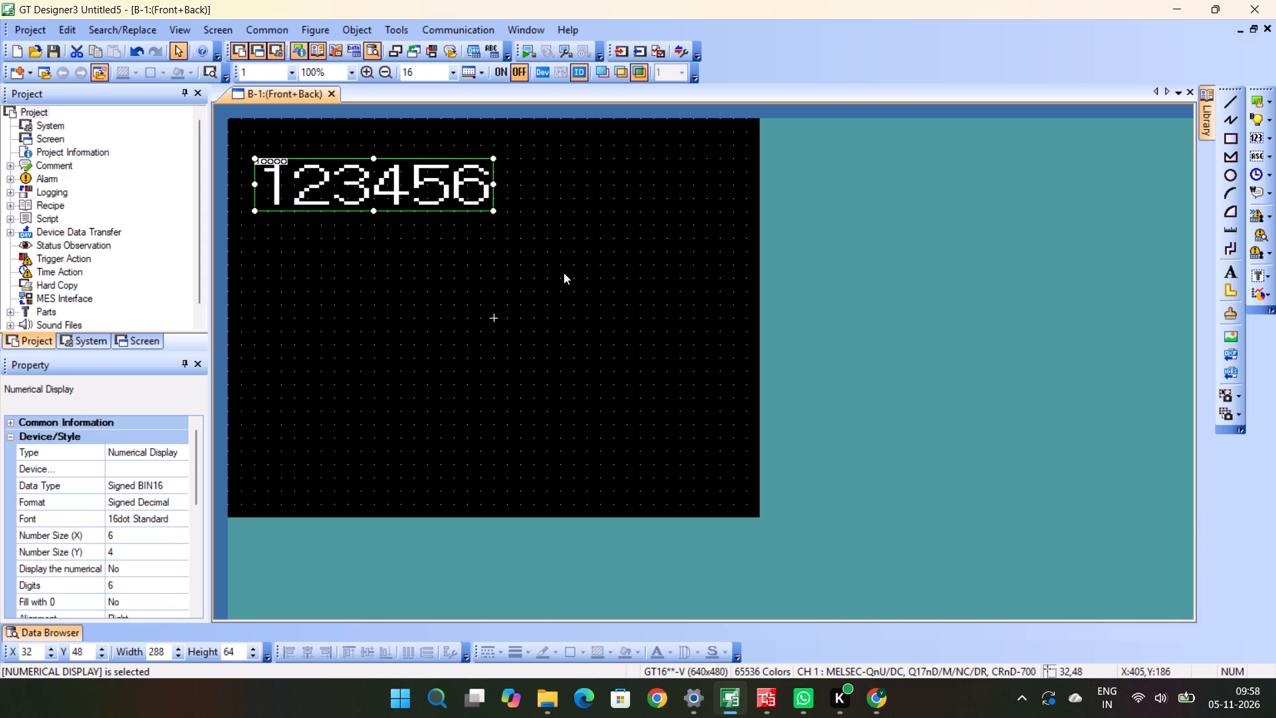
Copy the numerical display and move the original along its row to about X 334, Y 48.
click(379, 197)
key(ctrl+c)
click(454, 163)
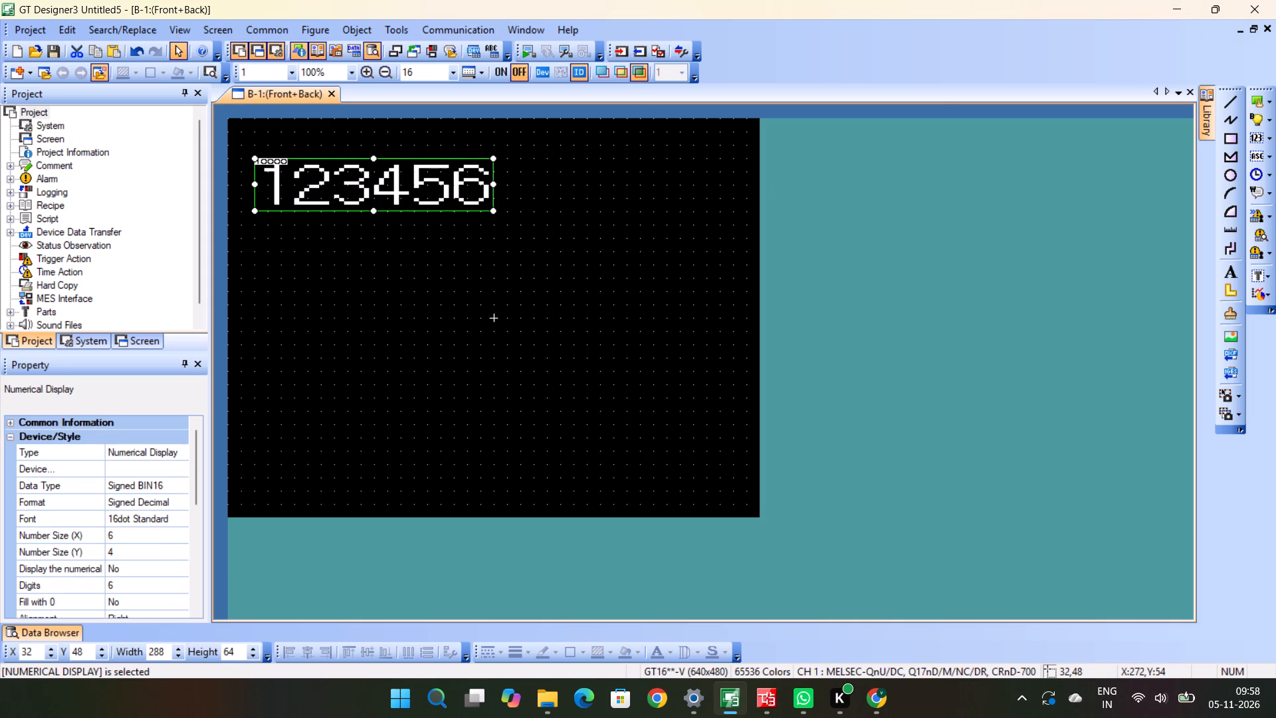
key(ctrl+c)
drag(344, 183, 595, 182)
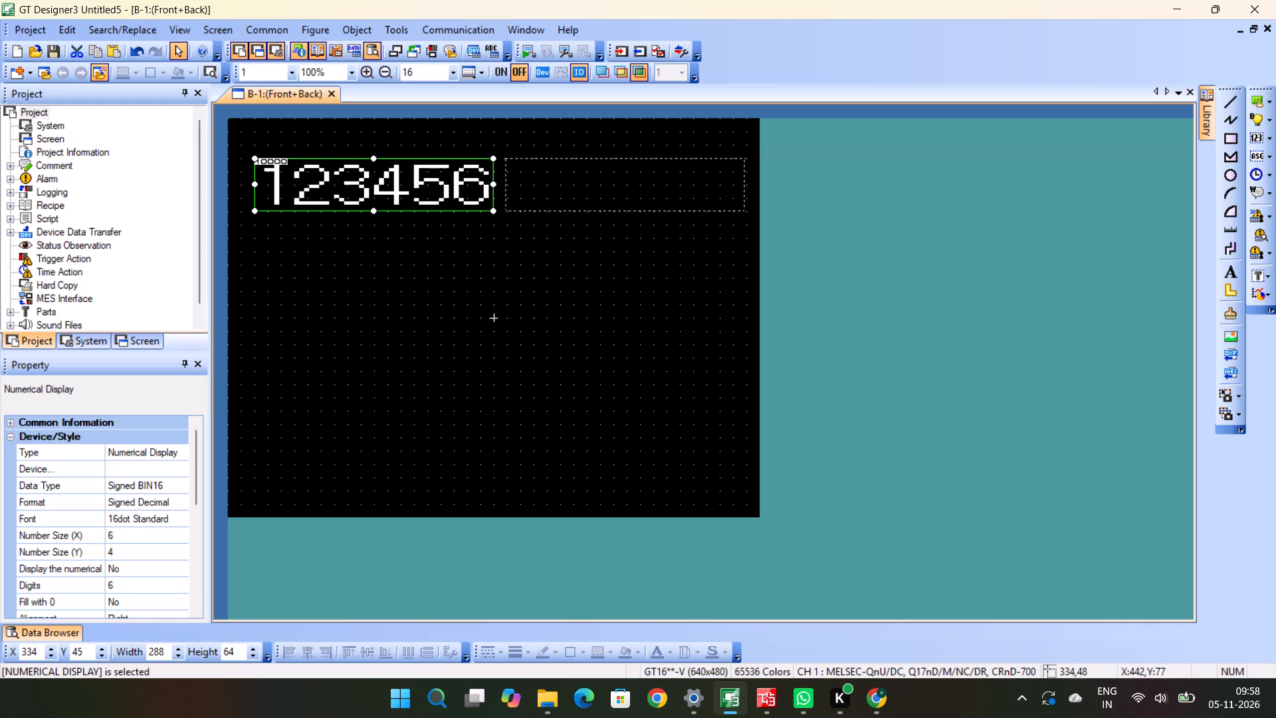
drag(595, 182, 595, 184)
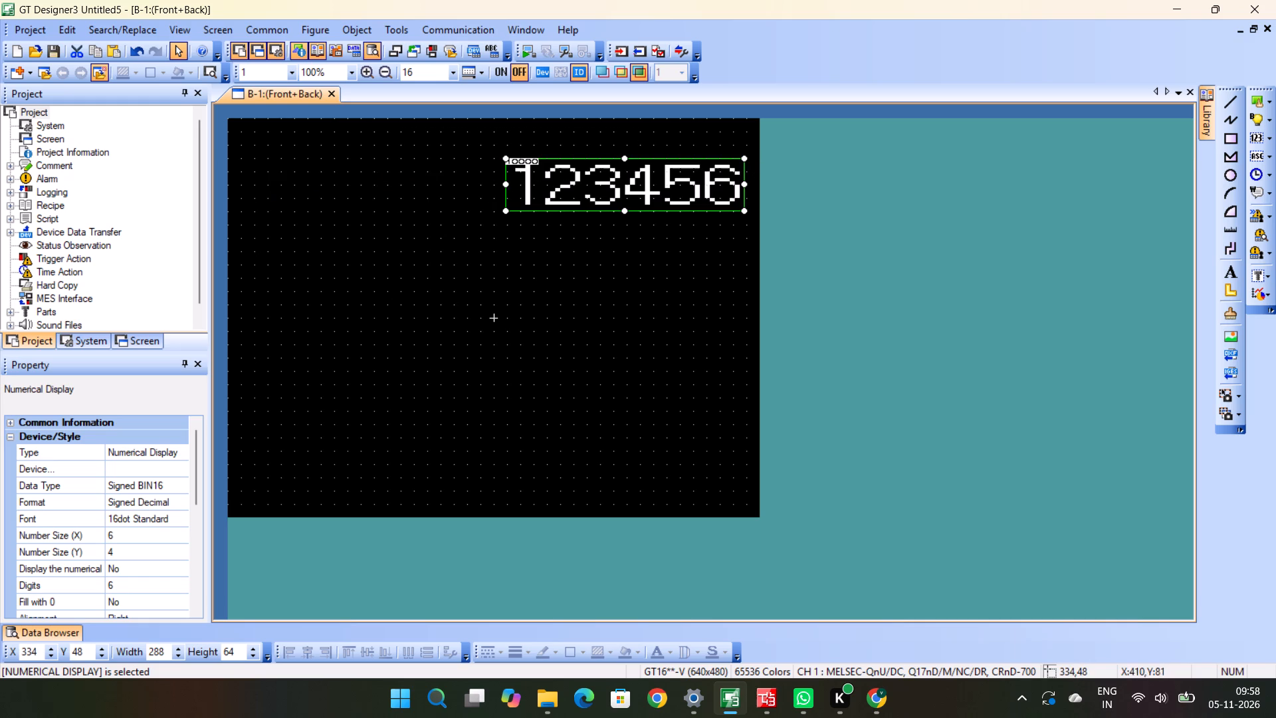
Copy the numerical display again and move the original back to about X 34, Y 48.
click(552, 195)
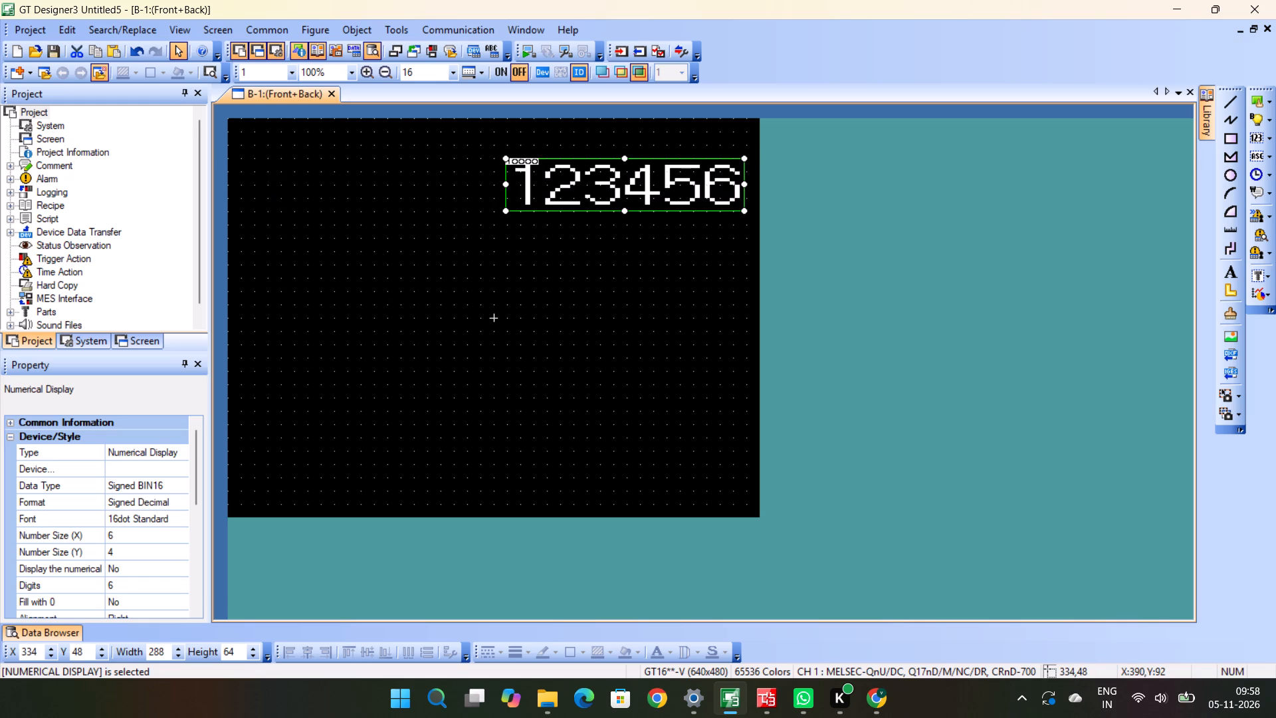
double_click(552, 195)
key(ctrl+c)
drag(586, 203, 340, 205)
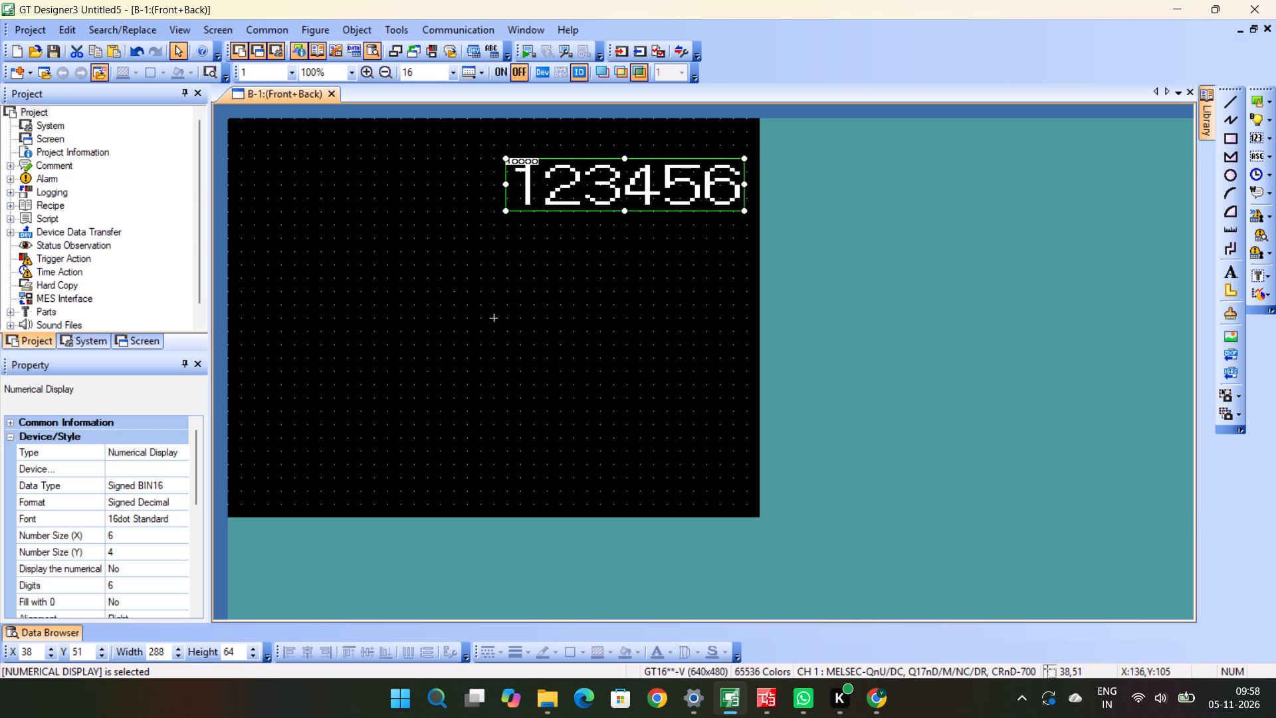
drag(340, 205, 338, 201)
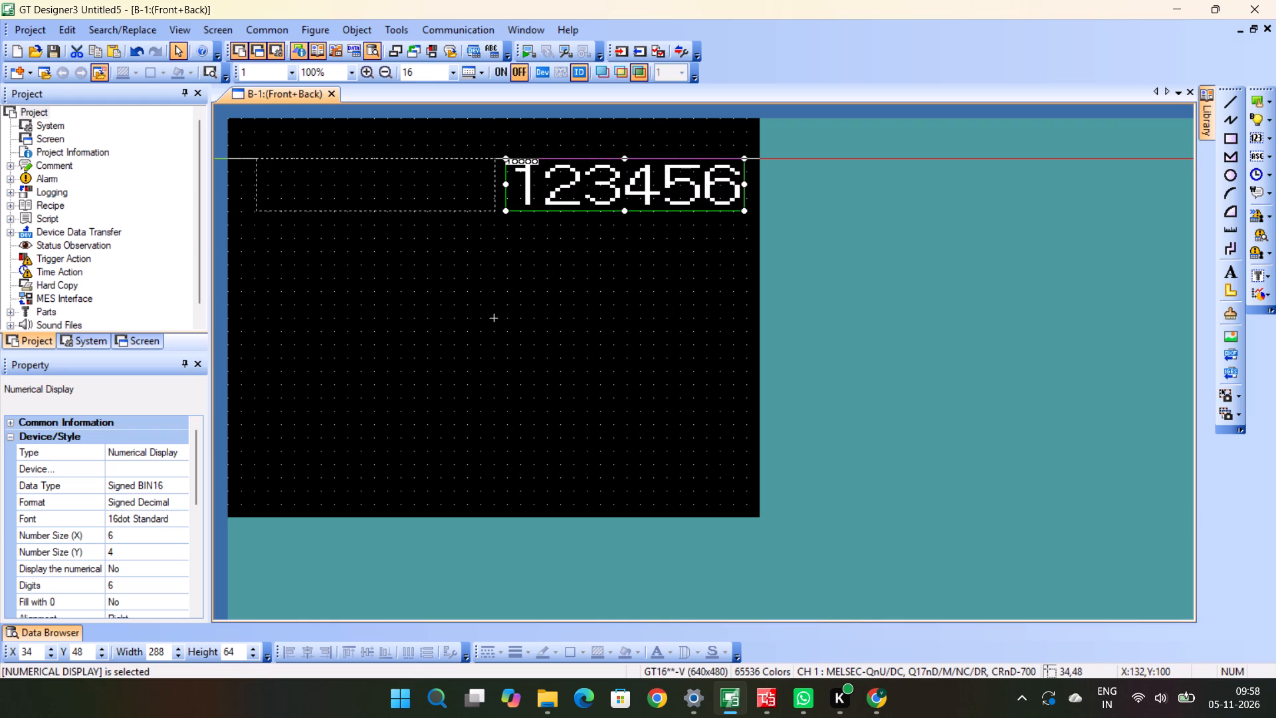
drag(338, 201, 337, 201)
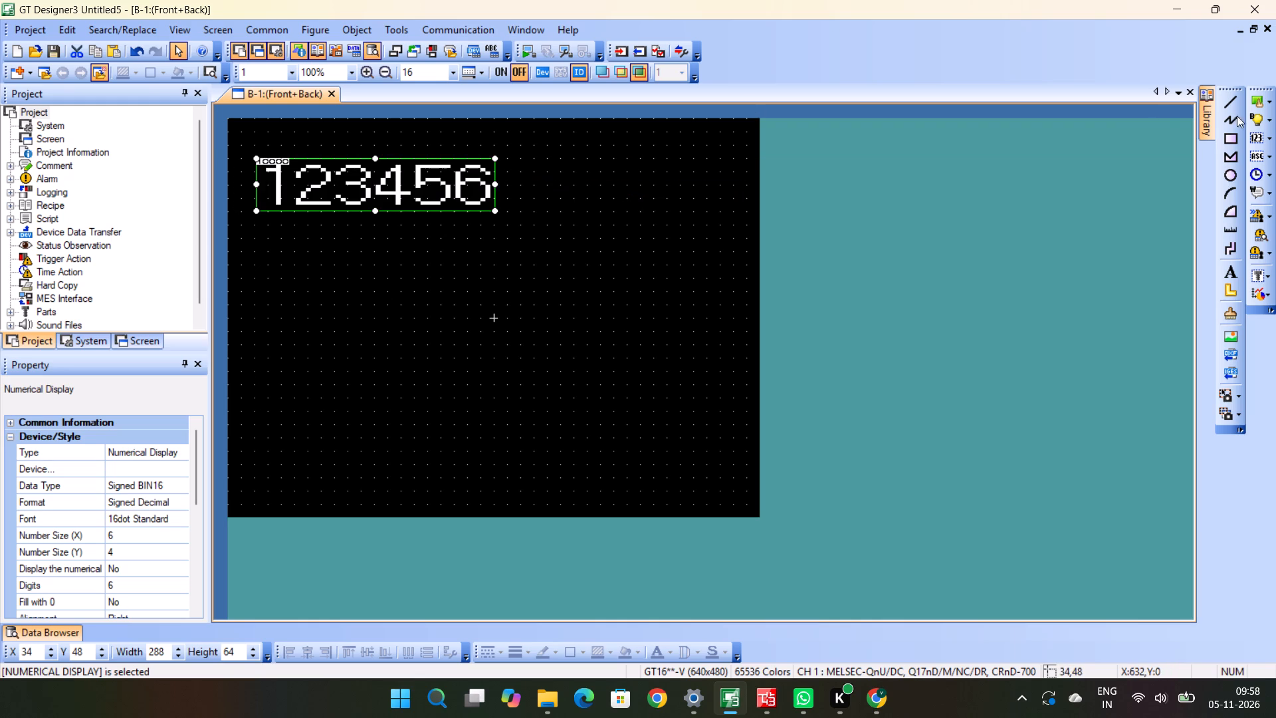
Draw a second numerical display about 288 x 64 and position it beside the first at about X 330, Y 48.
click(1248, 130)
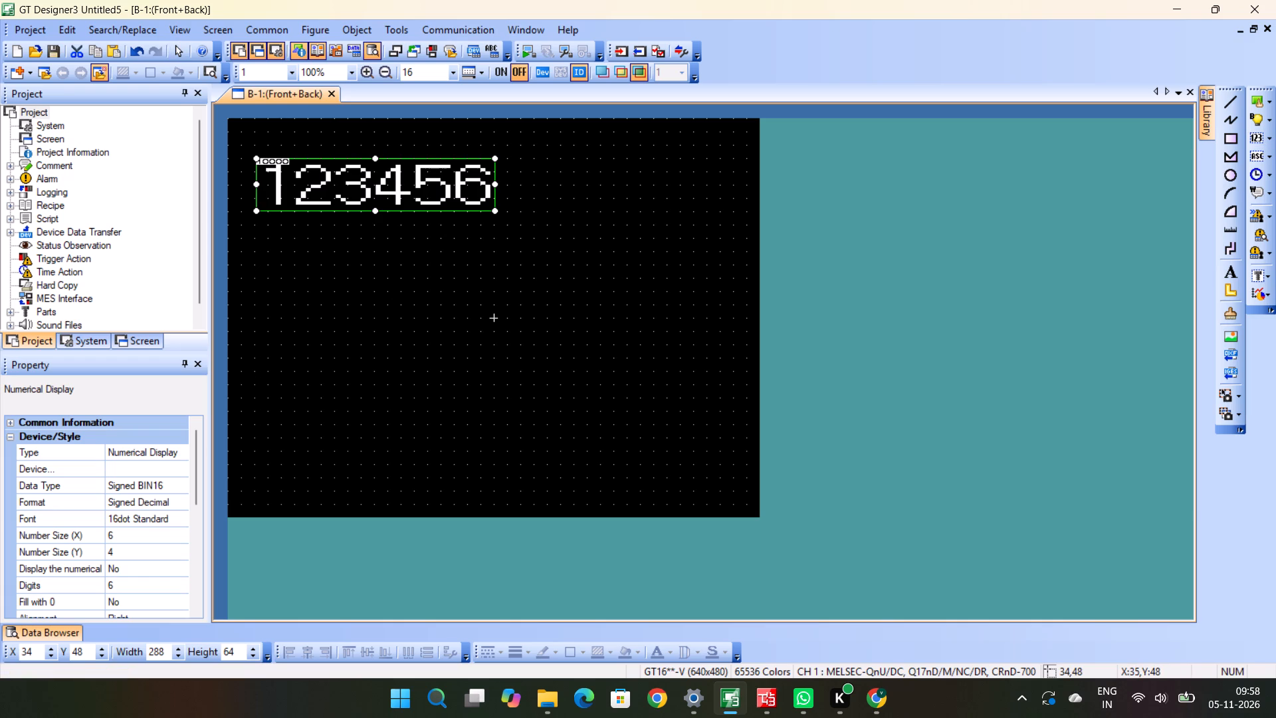
drag(257, 158, 504, 213)
drag(385, 197, 629, 215)
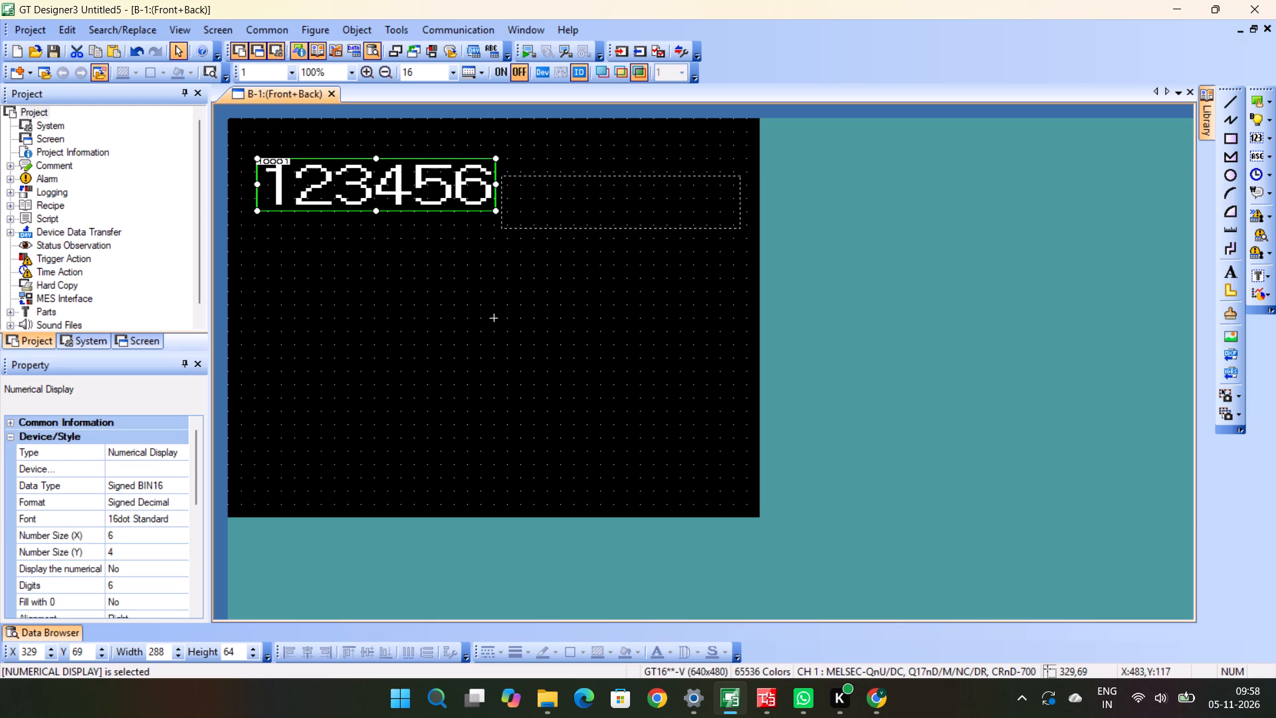
drag(629, 215, 629, 195)
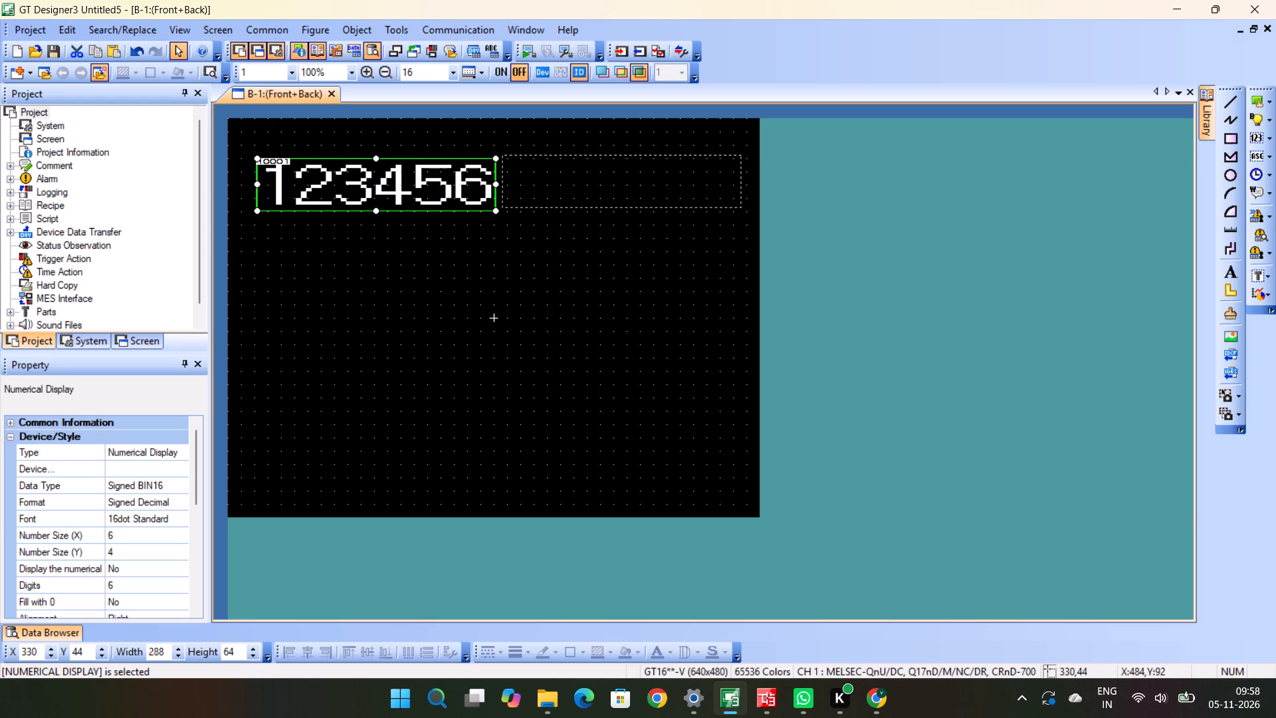
drag(629, 195, 630, 197)
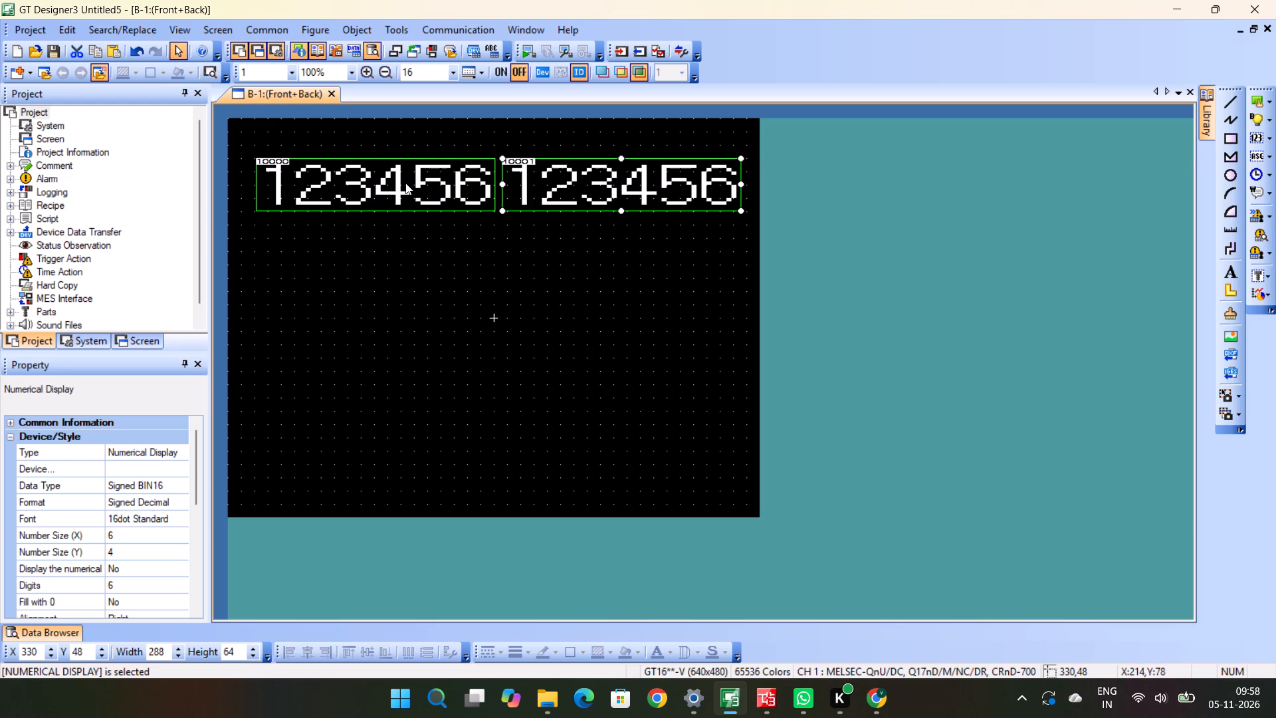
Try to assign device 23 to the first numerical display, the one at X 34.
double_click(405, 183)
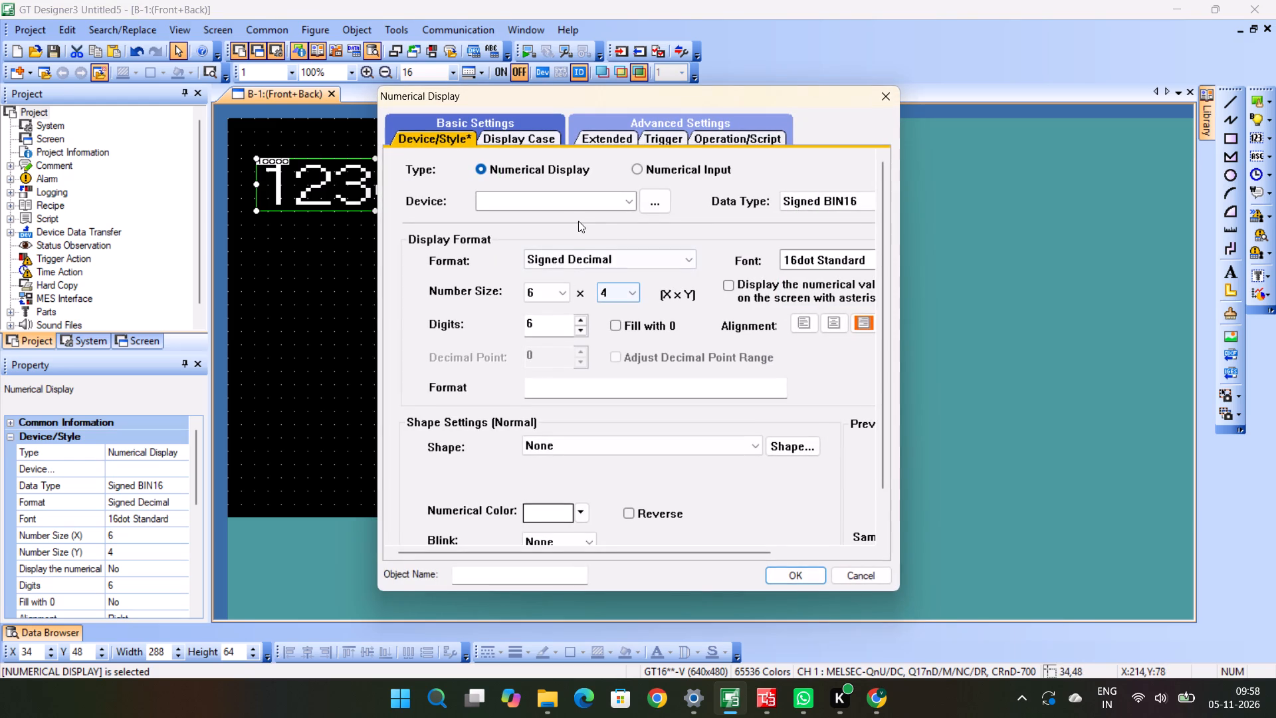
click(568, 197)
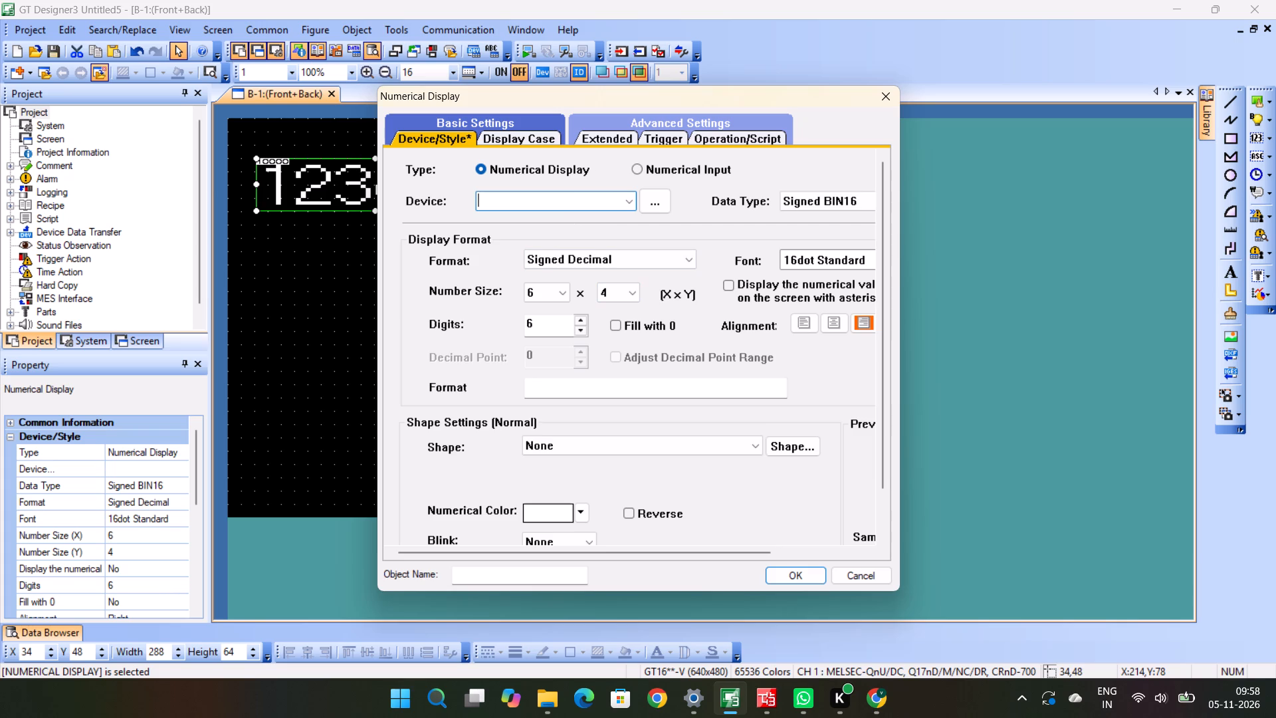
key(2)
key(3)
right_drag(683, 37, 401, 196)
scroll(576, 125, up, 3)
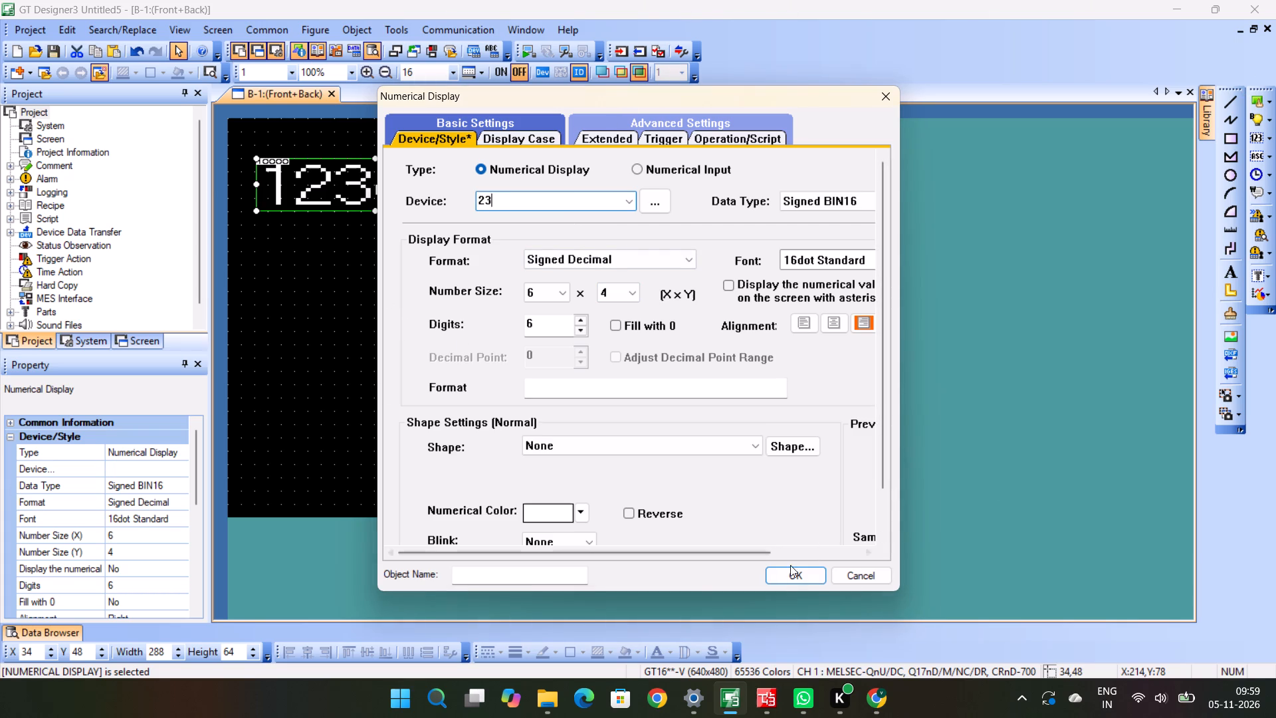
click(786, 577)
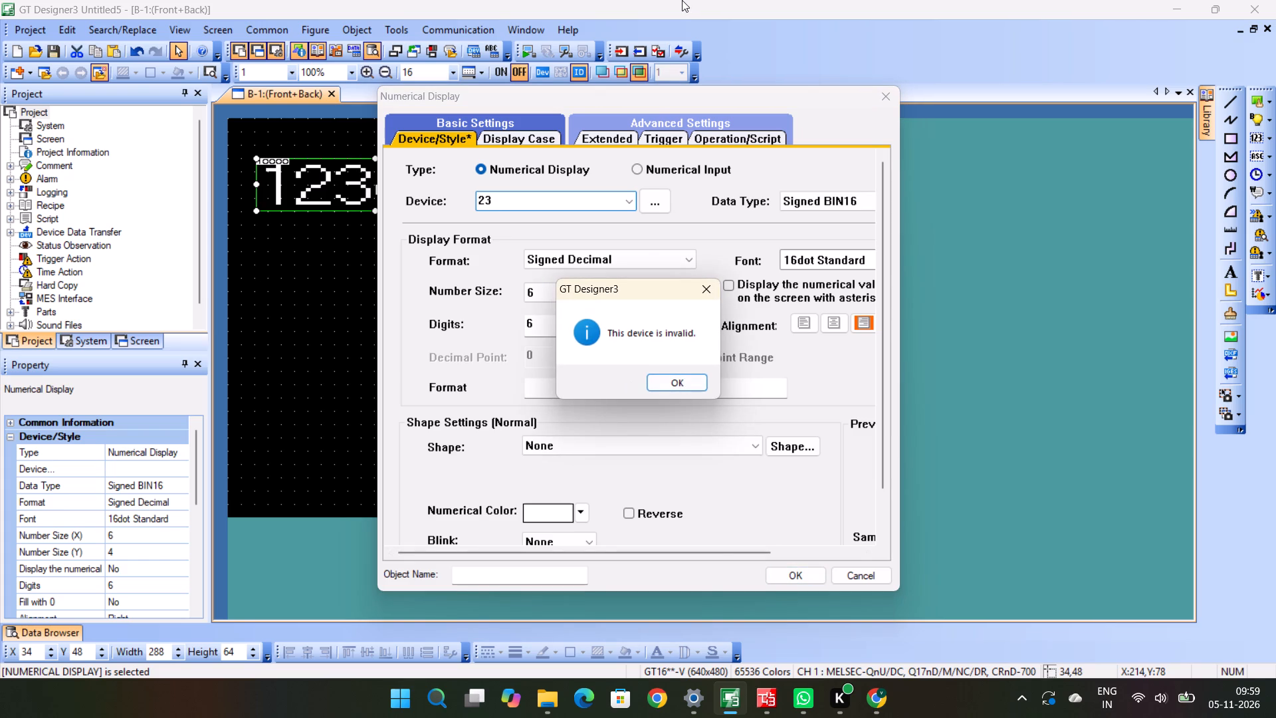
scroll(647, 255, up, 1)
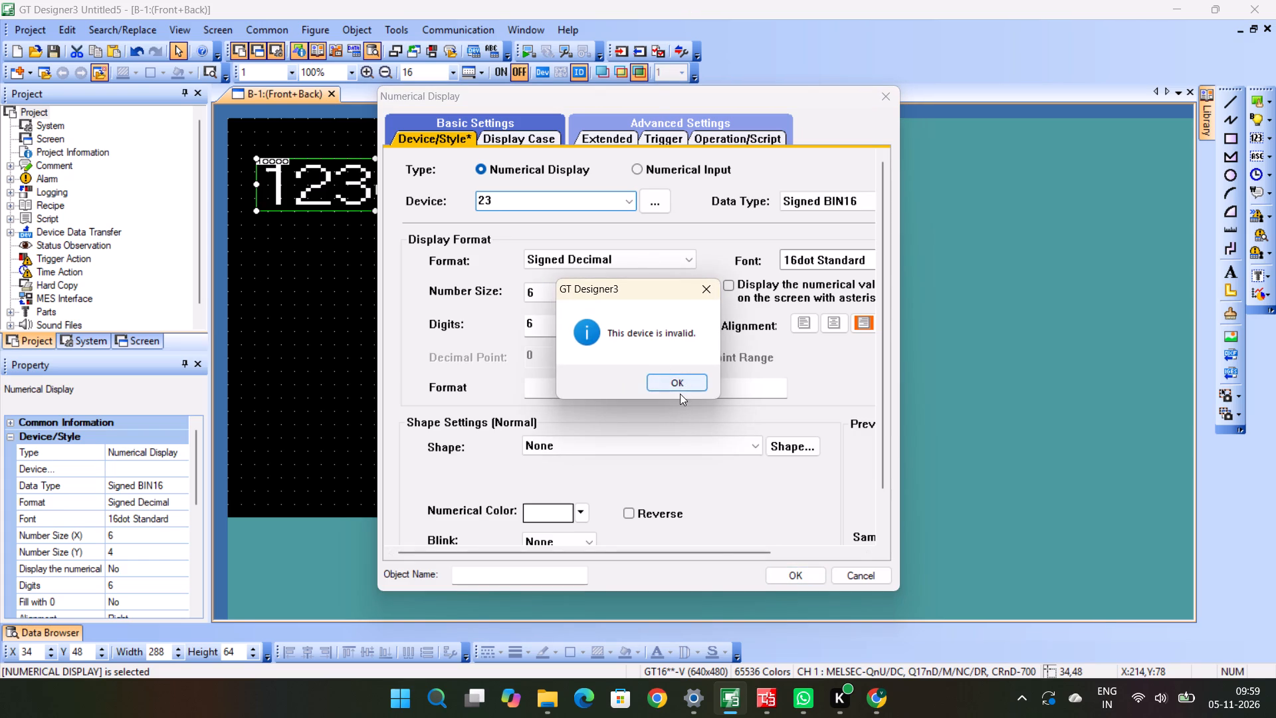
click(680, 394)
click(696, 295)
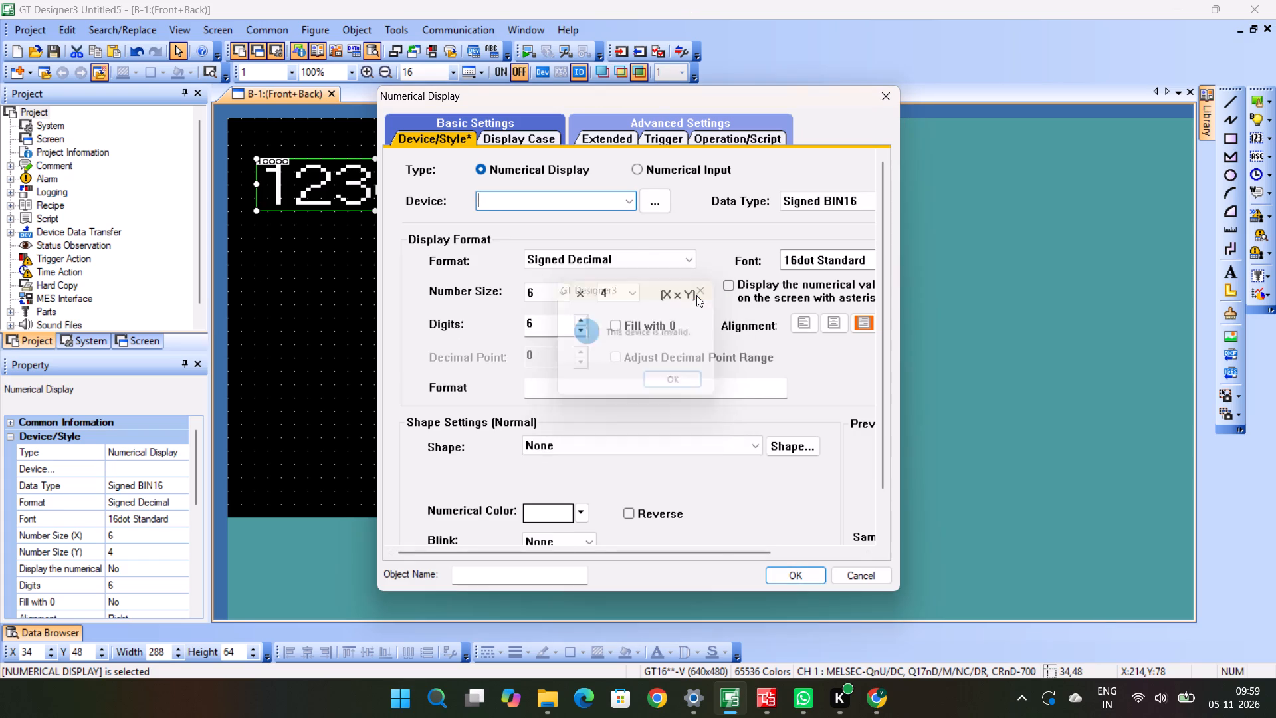
Change the first numerical object's type to Numerical Input.
click(556, 203)
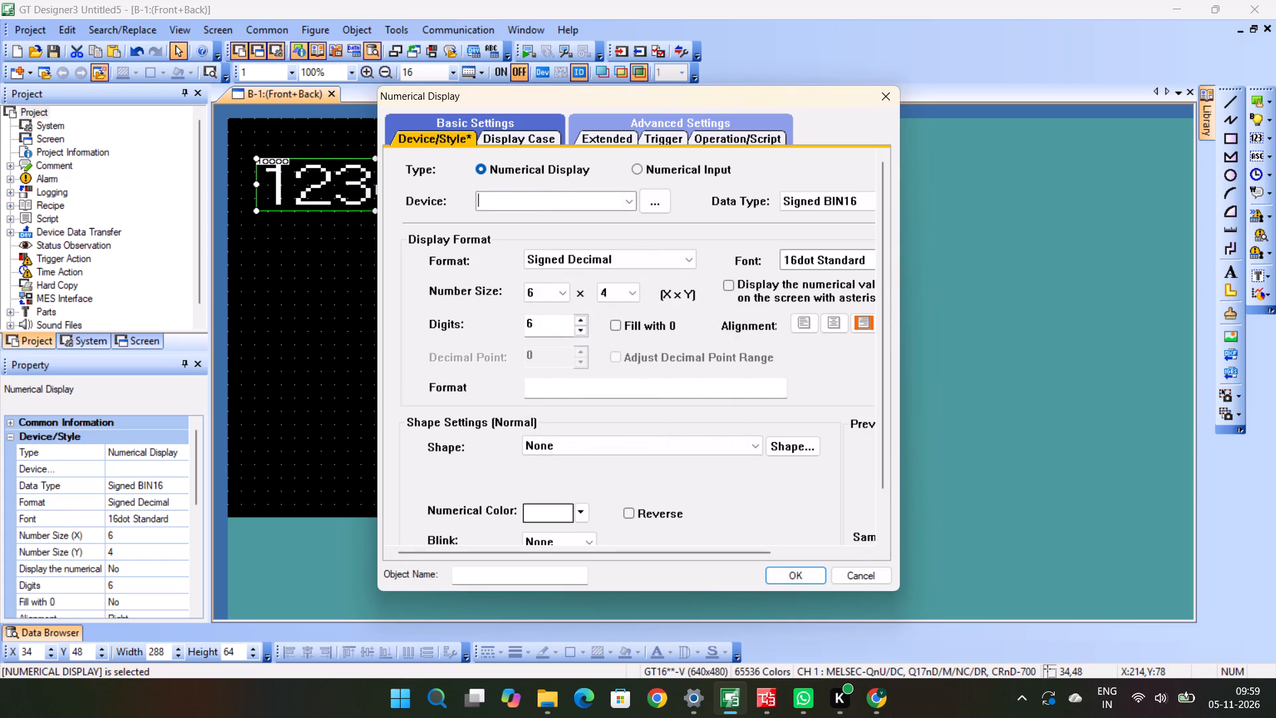
click(624, 199)
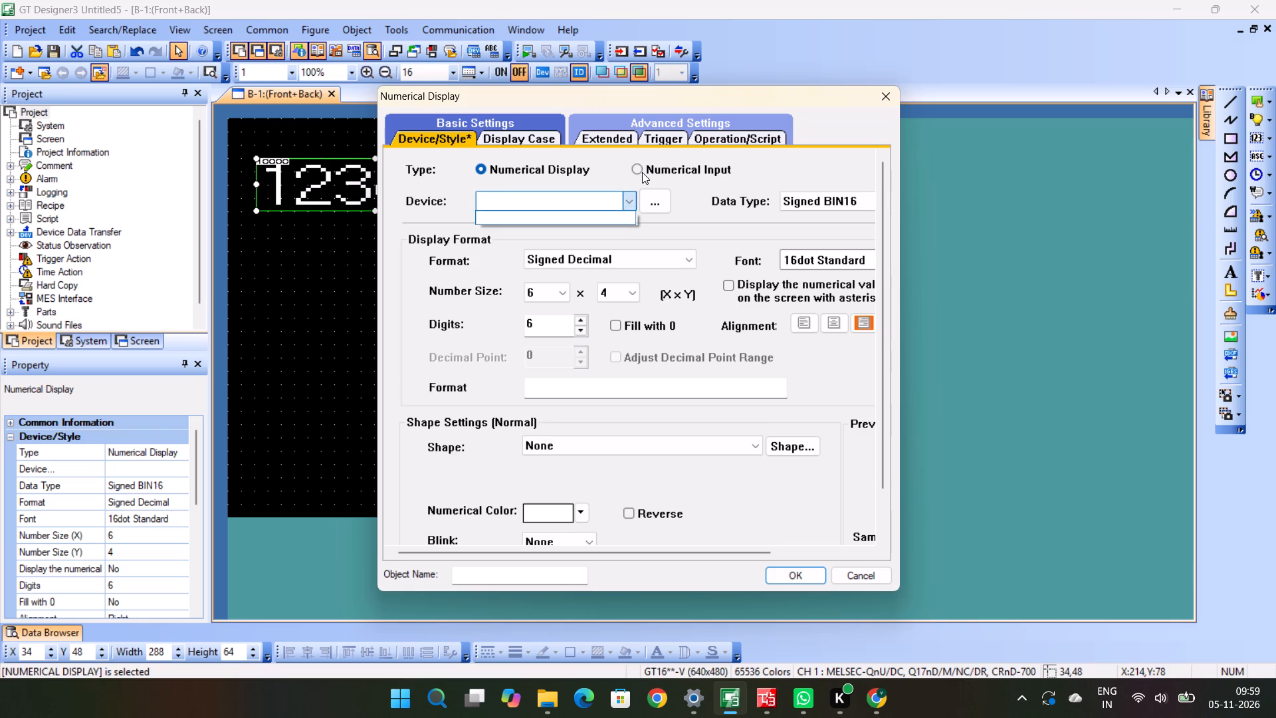
double_click(642, 172)
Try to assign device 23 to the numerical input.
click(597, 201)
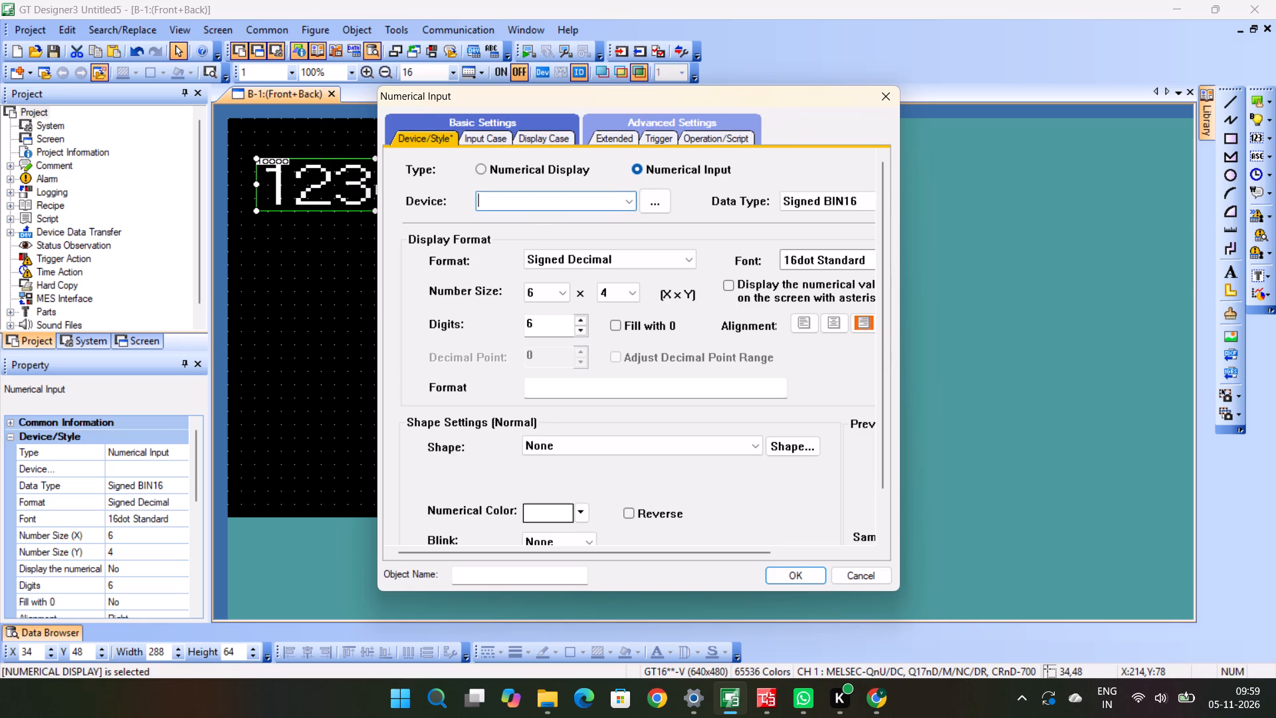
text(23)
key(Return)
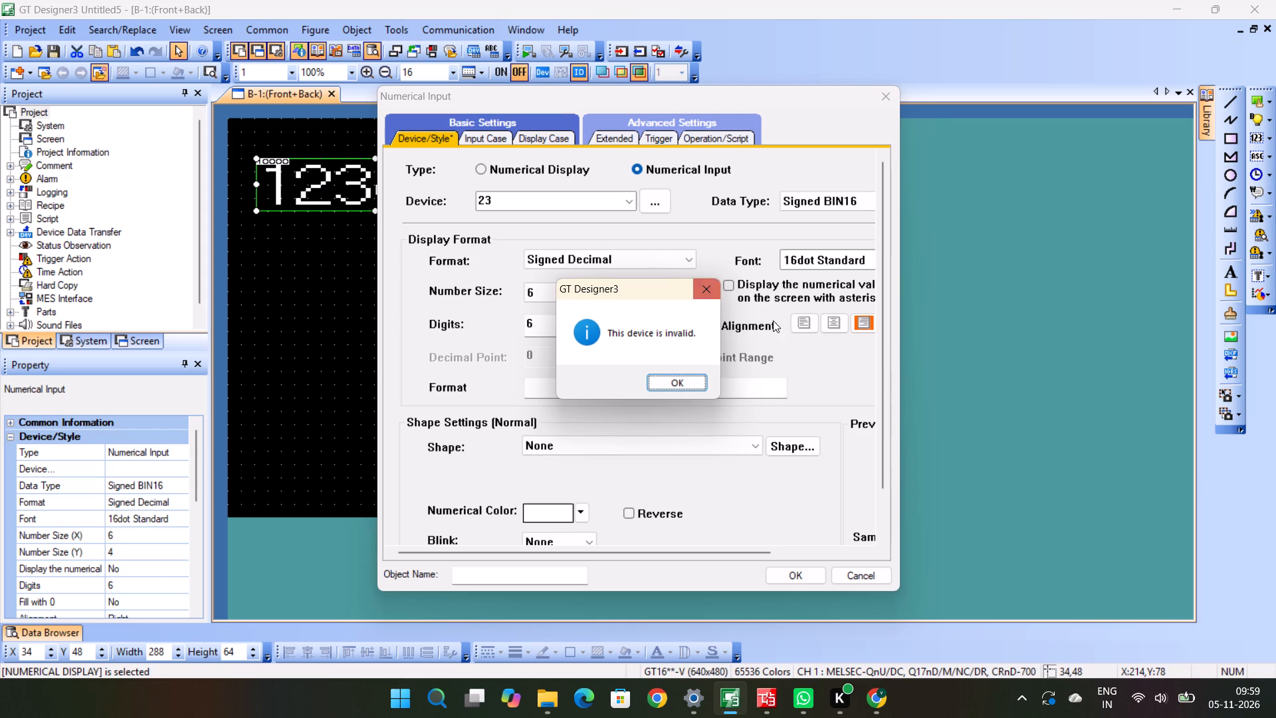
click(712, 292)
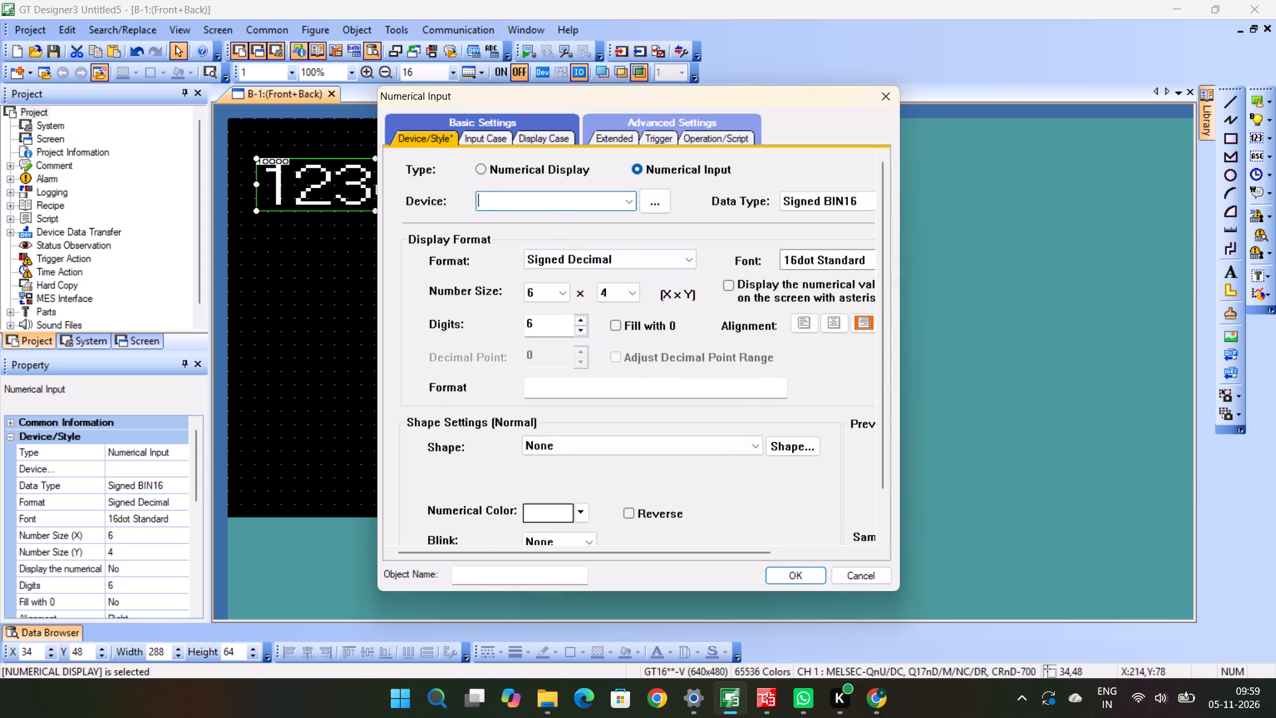
Assign device D0 to the numerical input.
click(555, 199)
key(d)
key(shift+parenright)
key(BackSpace)
key(0)
Set the numerical input's preview sample value to 23, centre its alignment, and apply the object settings.
scroll(818, 433, left, 8)
drag(777, 551, 831, 558)
scroll(775, 518, down, 2)
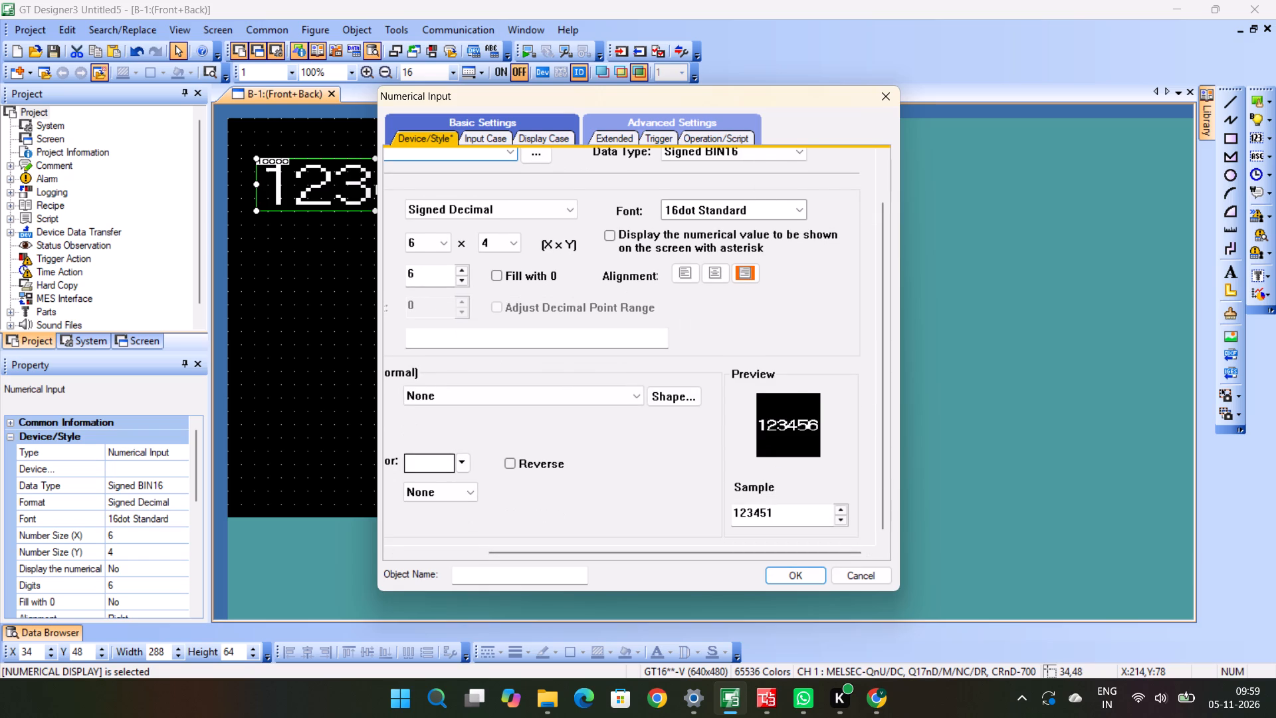
double_click(775, 518)
key(BackSpace)
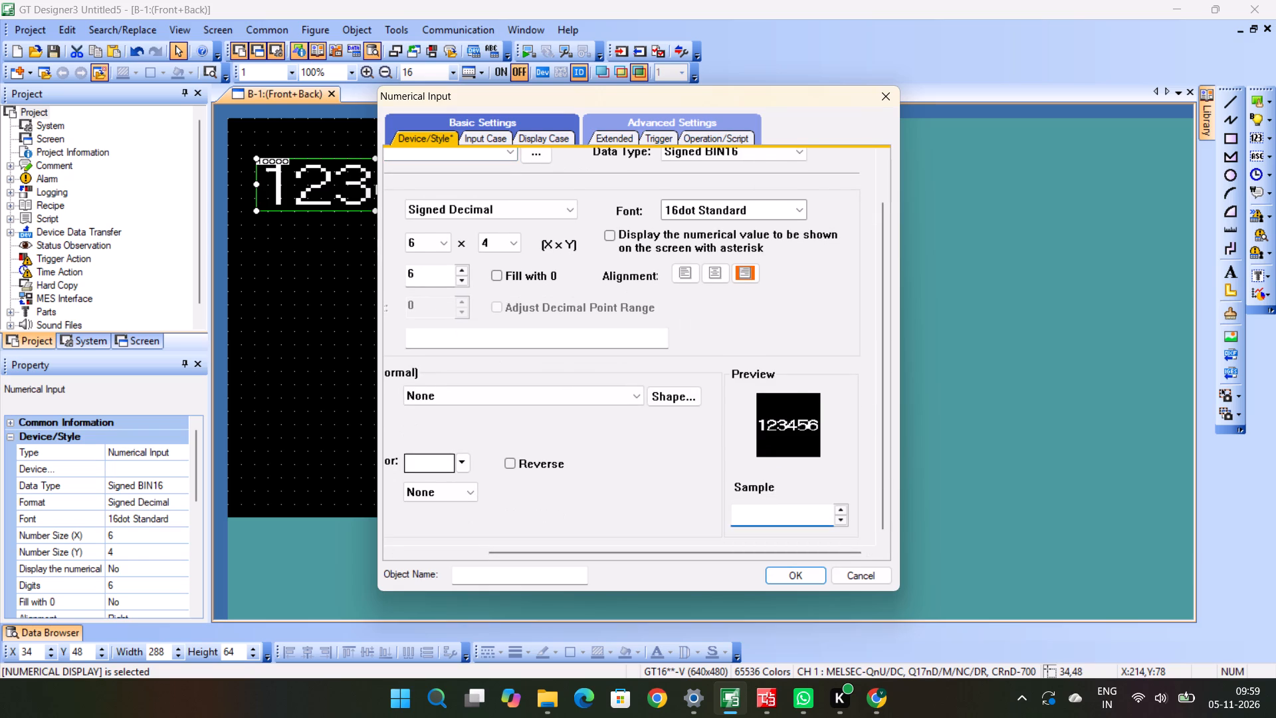
text(23)
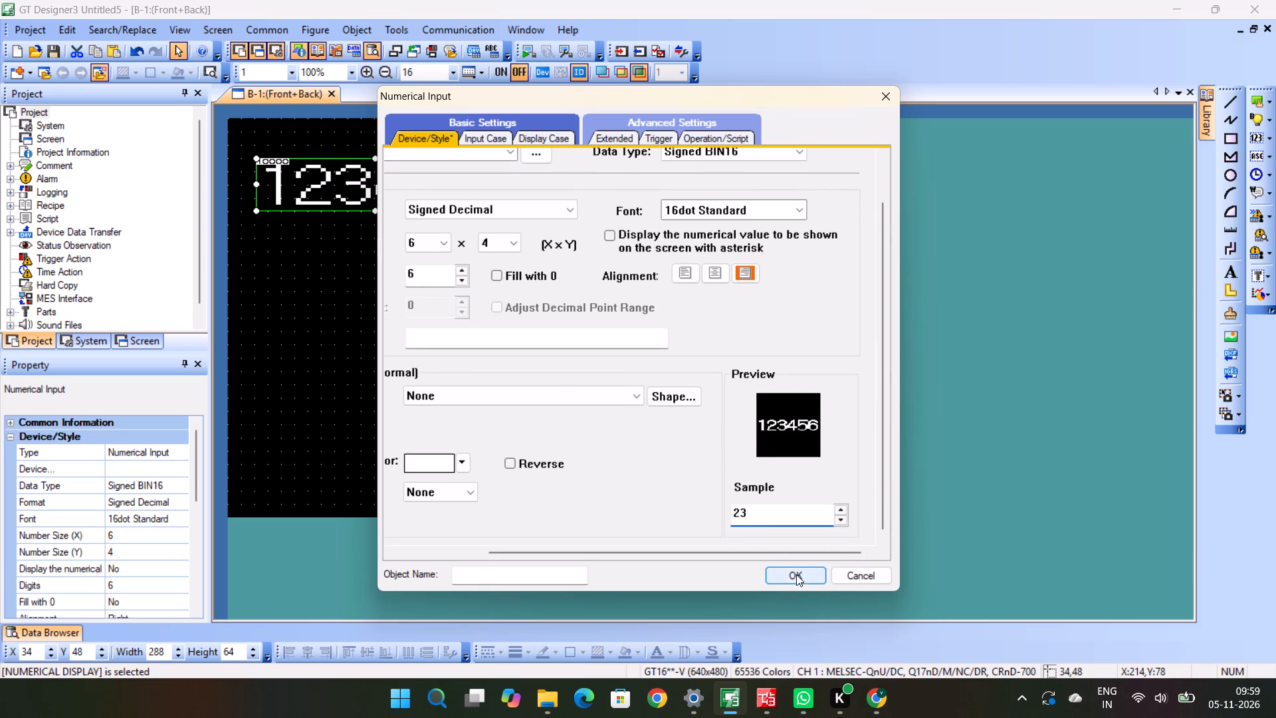
click(705, 273)
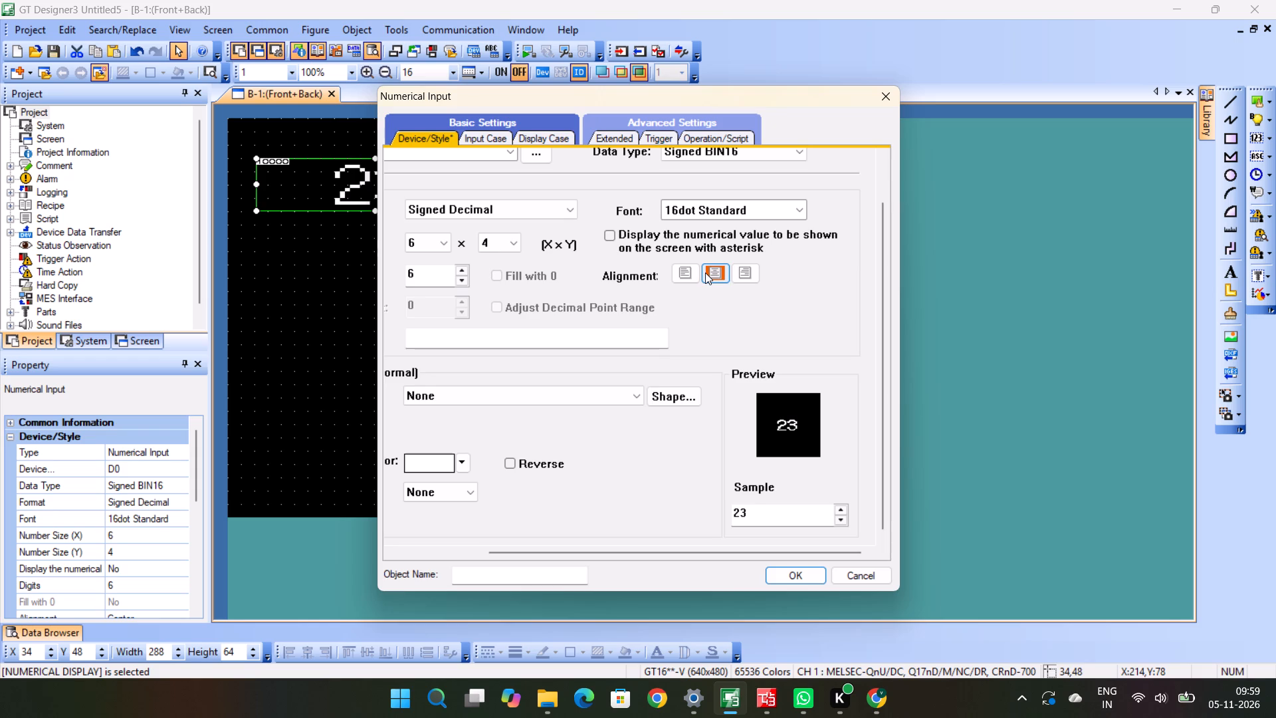
scroll(524, 309, up, 5)
scroll(524, 309, right, 7)
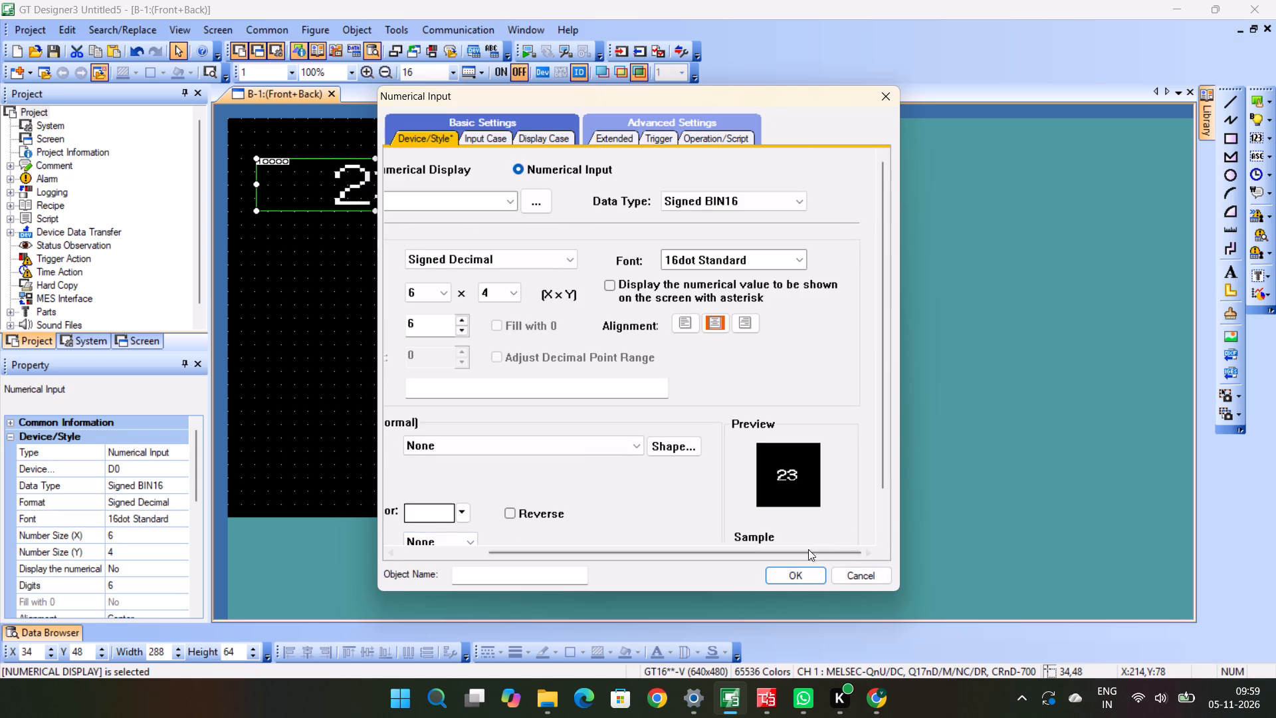
click(808, 580)
Assign device D1 to the second numerical display, the one at X 330.
triple_click(609, 161)
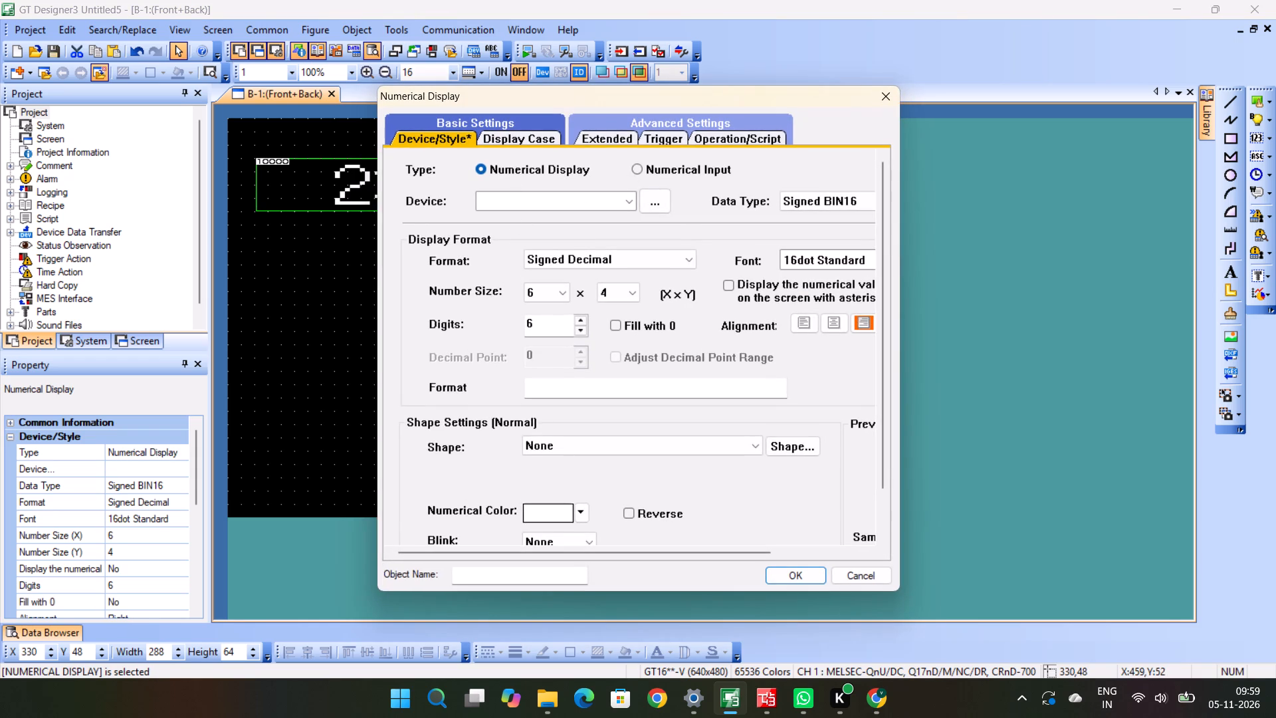
click(534, 202)
key(shift+d)
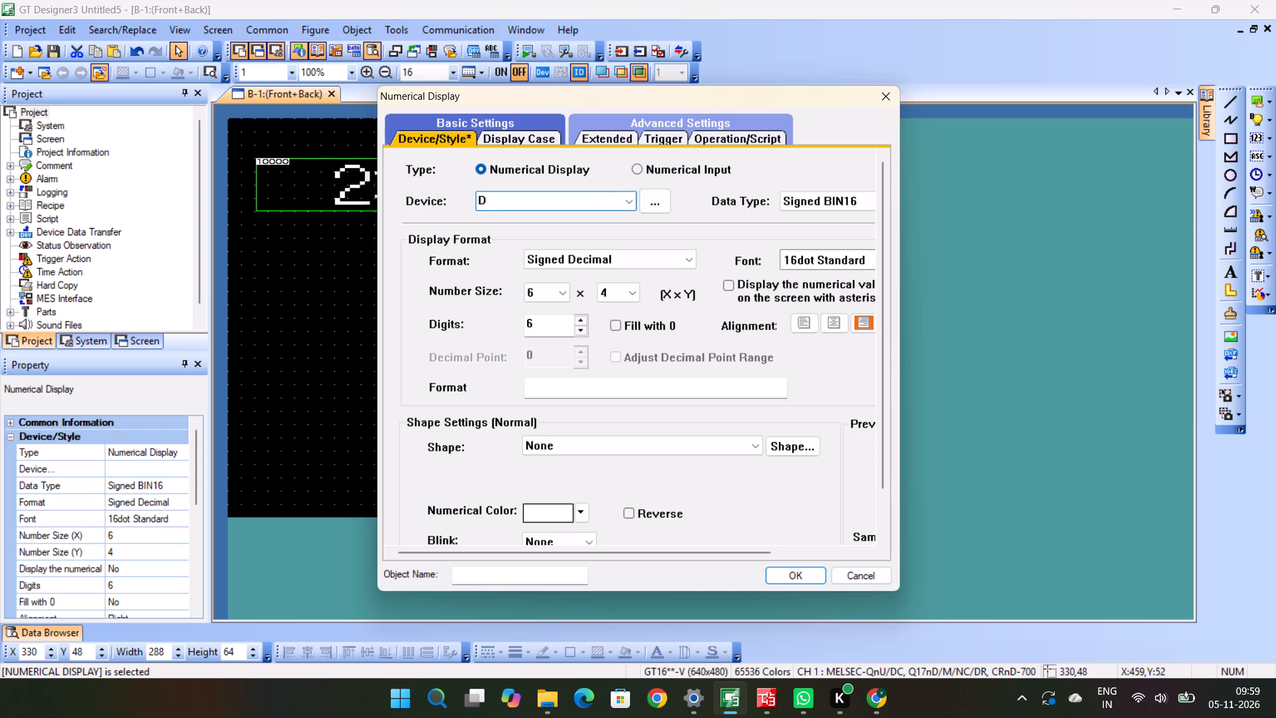
key(1)
key(Return)
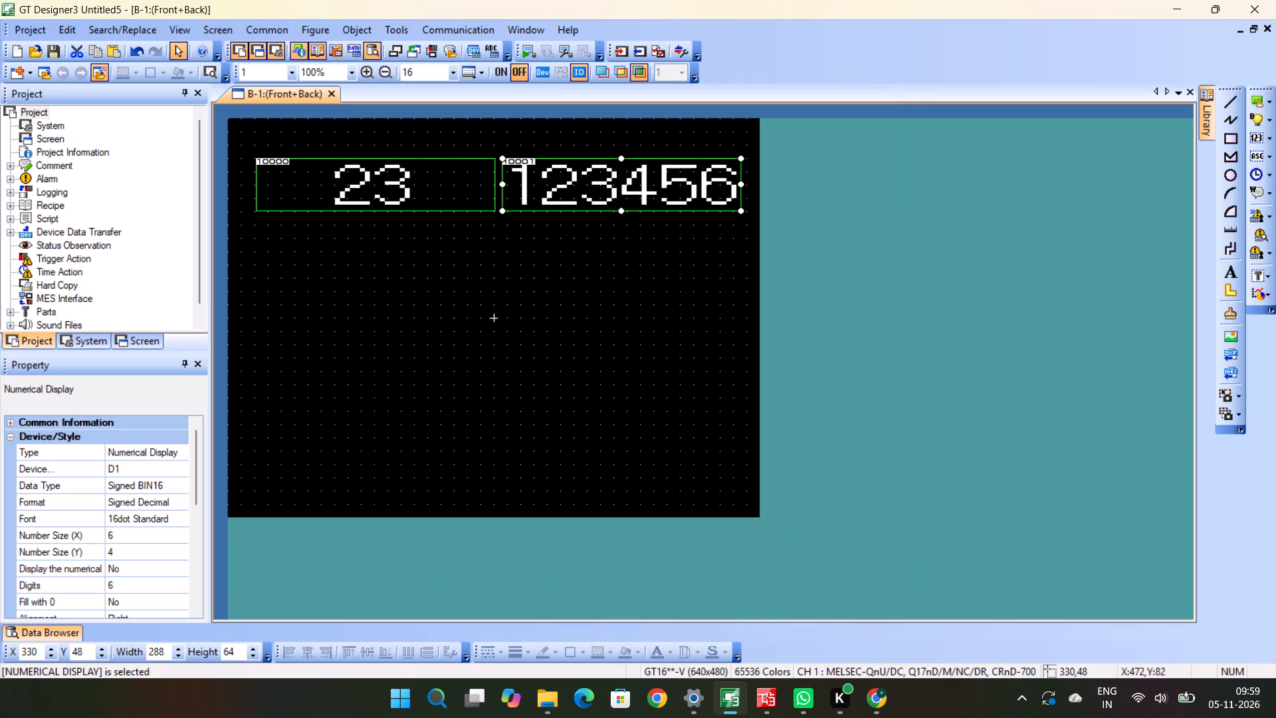
Set the D1 numerical display's preview sample value to 24 and centre its alignment.
triple_click(591, 185)
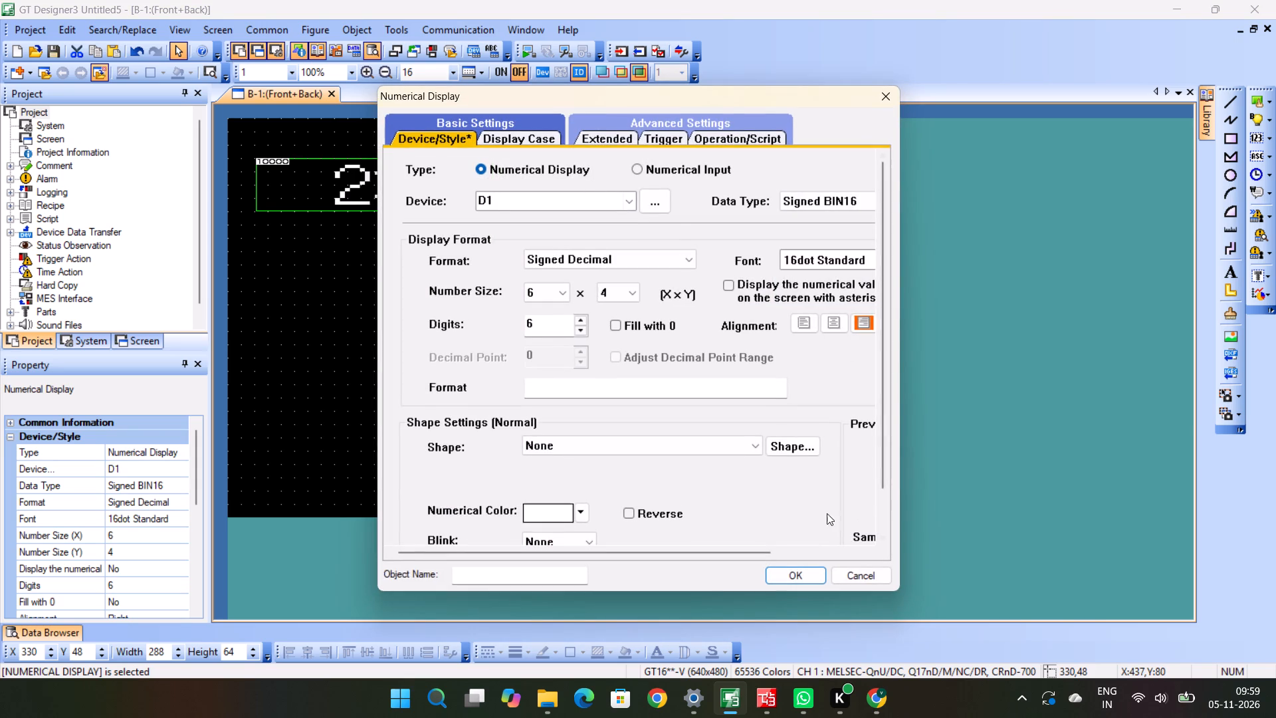
scroll(823, 507, left, 3)
double_click(836, 548)
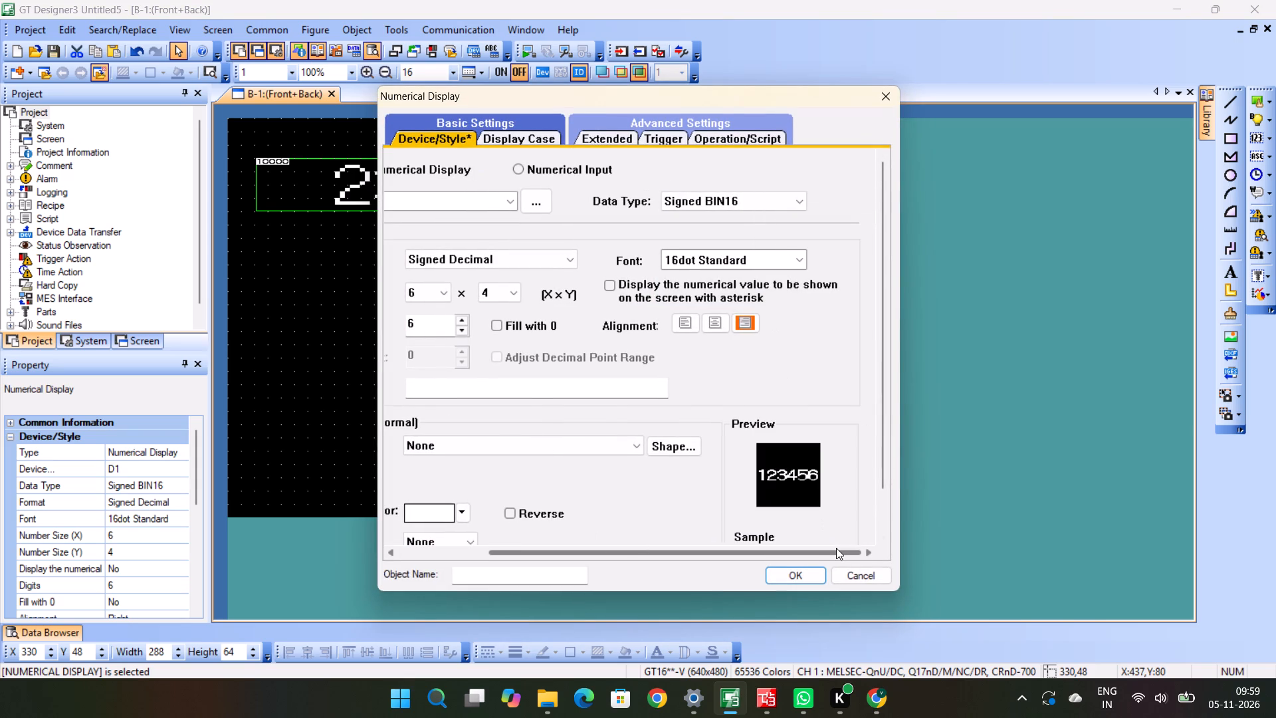
scroll(797, 469, down, 4)
double_click(797, 516)
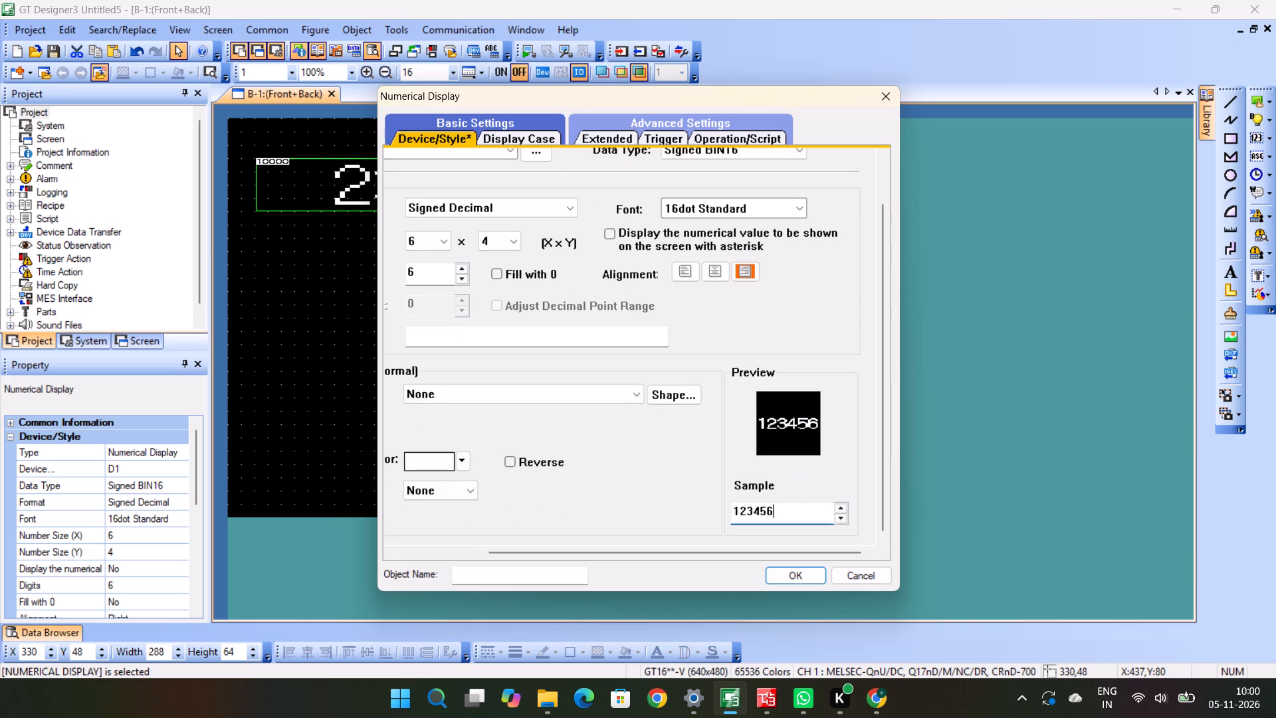
key(BackSpace)
text(24)
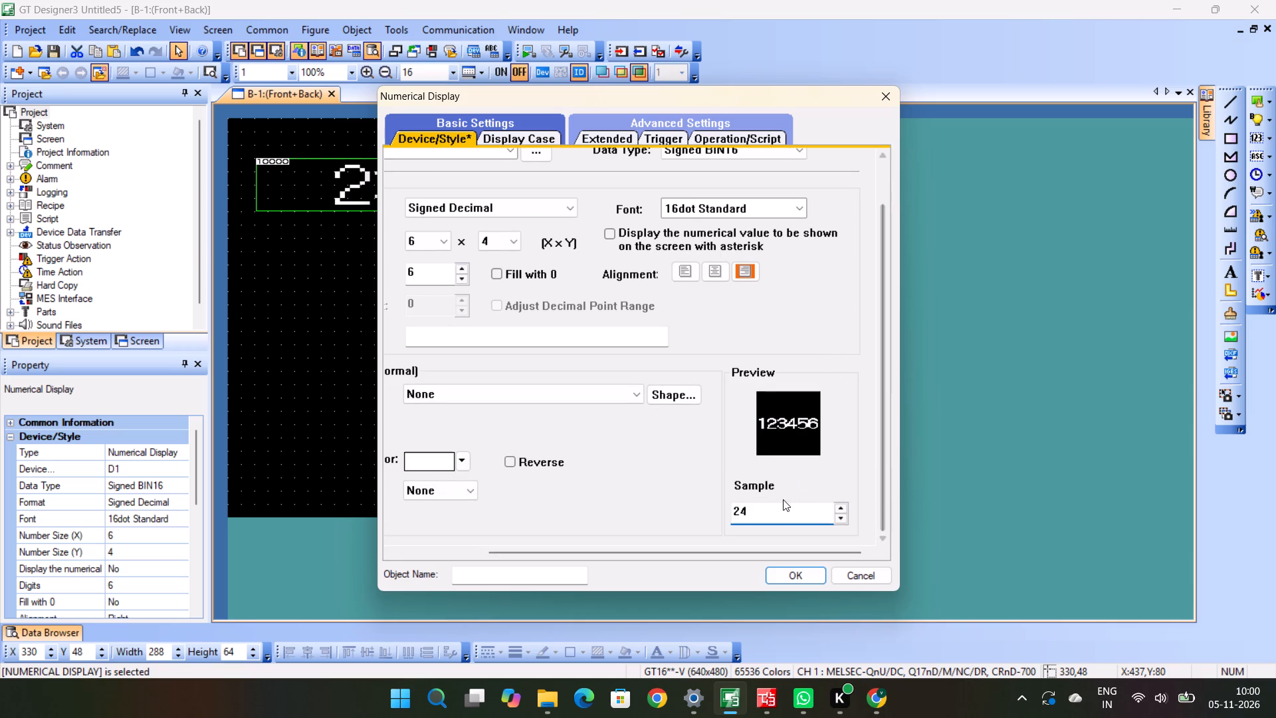
click(711, 274)
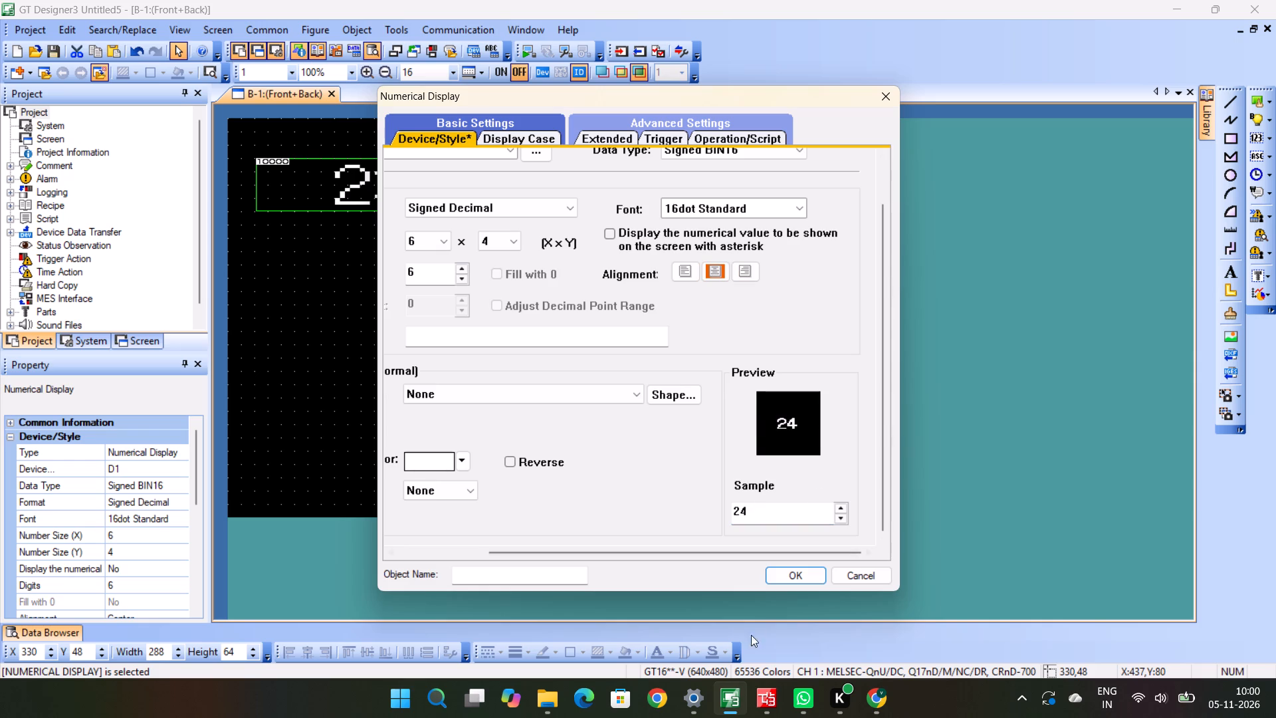
click(799, 573)
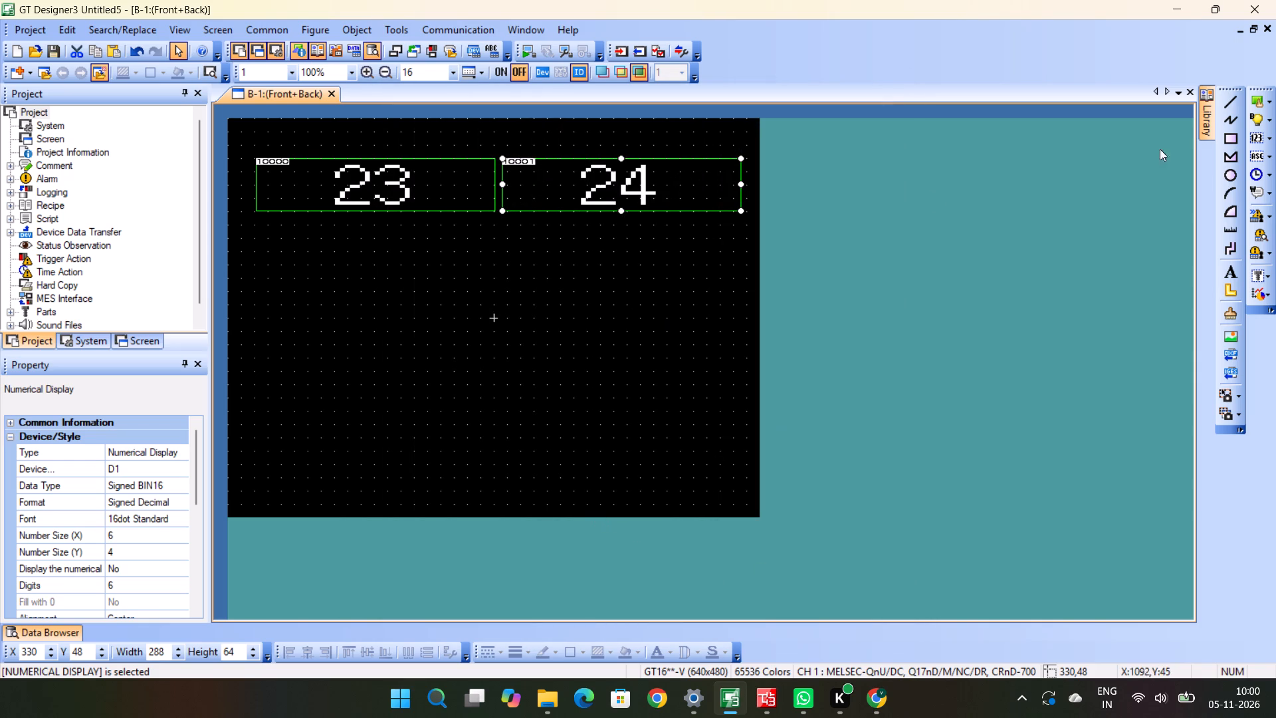
Draw a switch about 288 x 41 below the numerical input, at about X 35, Y 176.
click(1258, 108)
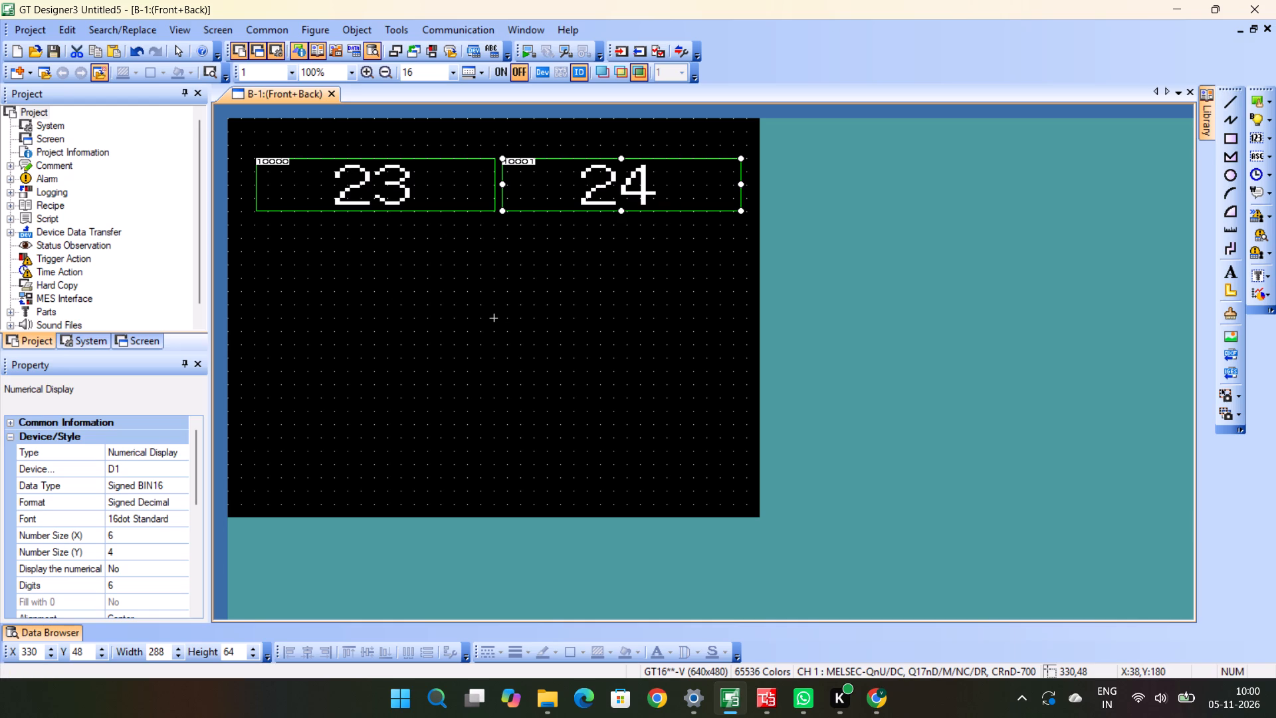
drag(257, 265, 459, 300)
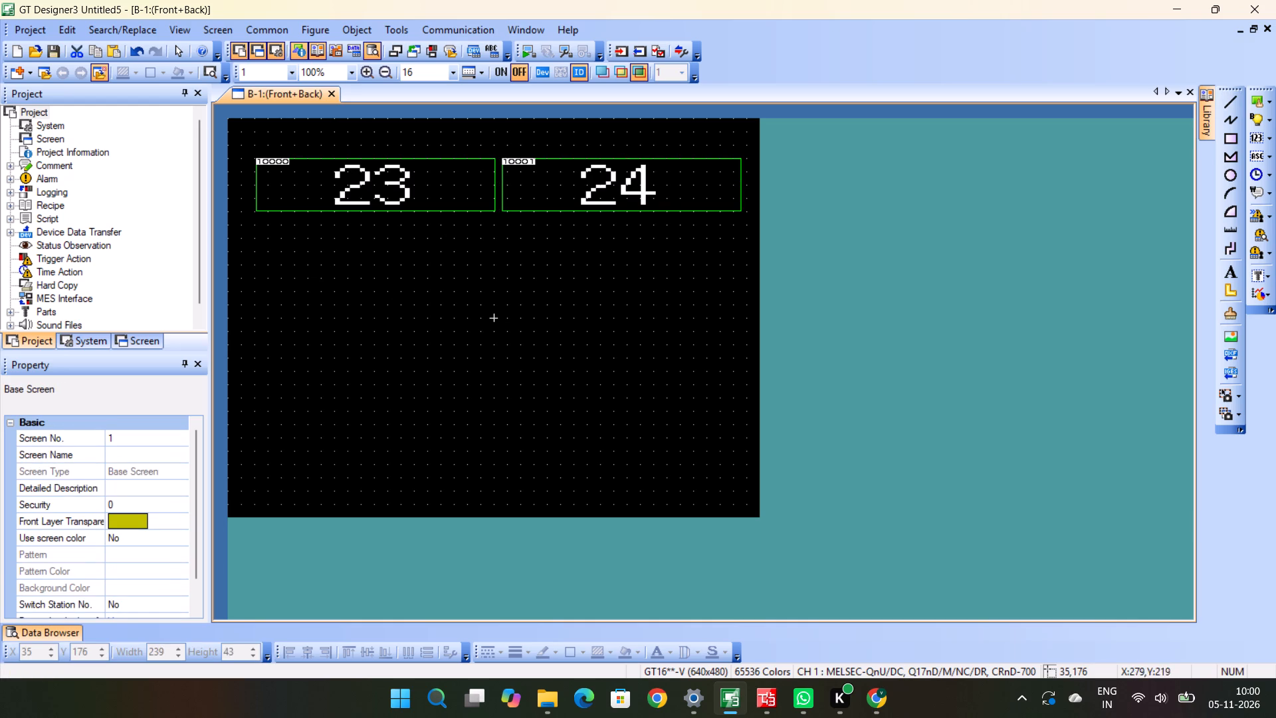
drag(459, 300, 495, 291)
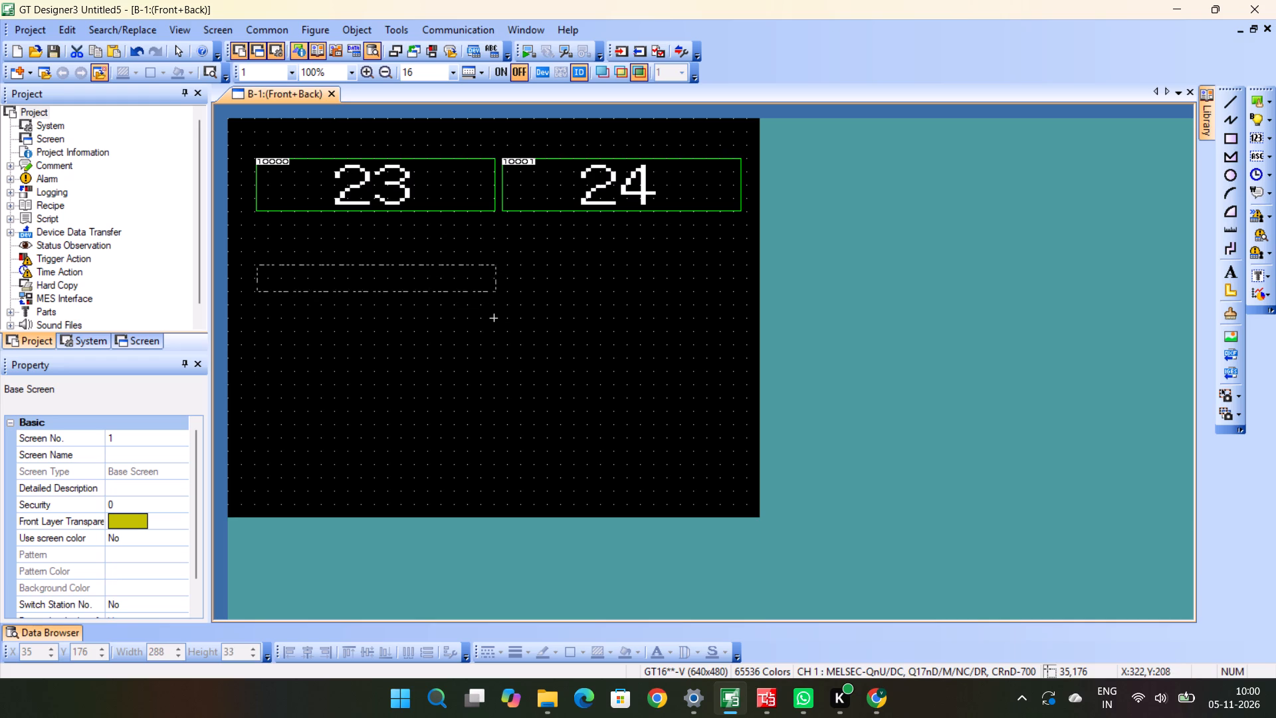
drag(495, 291, 495, 300)
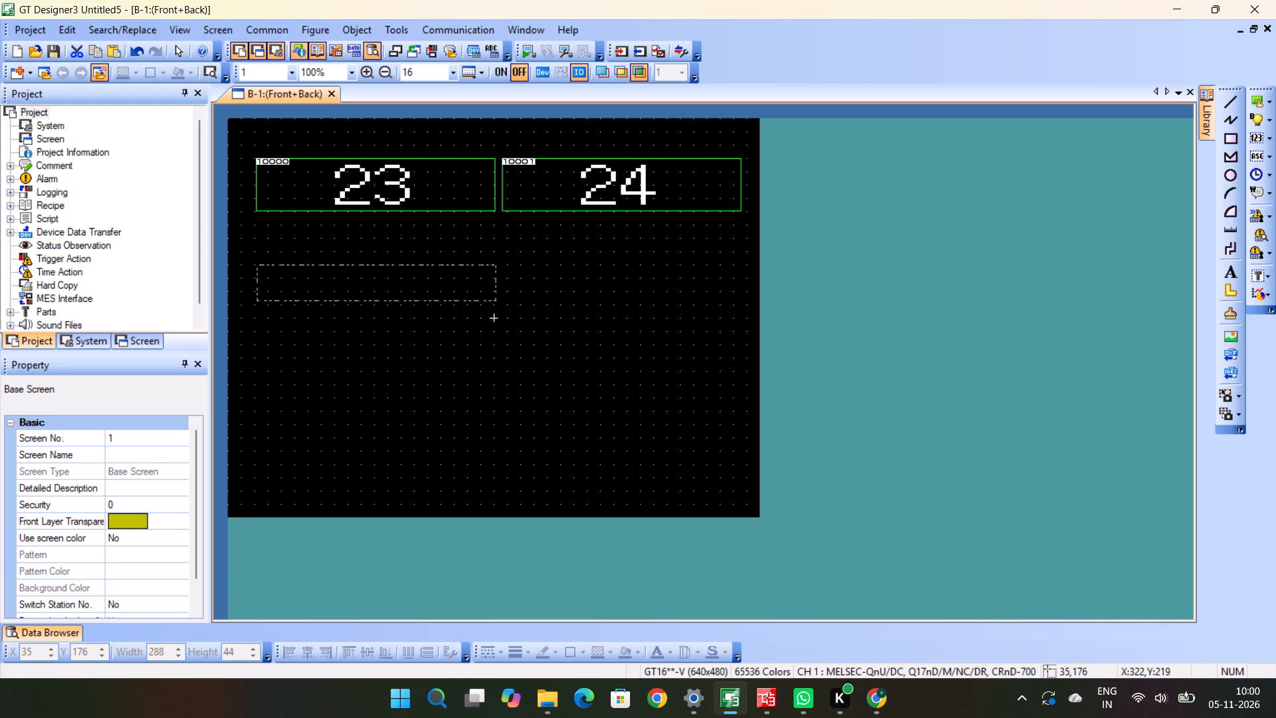
drag(495, 300, 495, 298)
Label the new switch with the text ADD in its text settings.
double_click(401, 272)
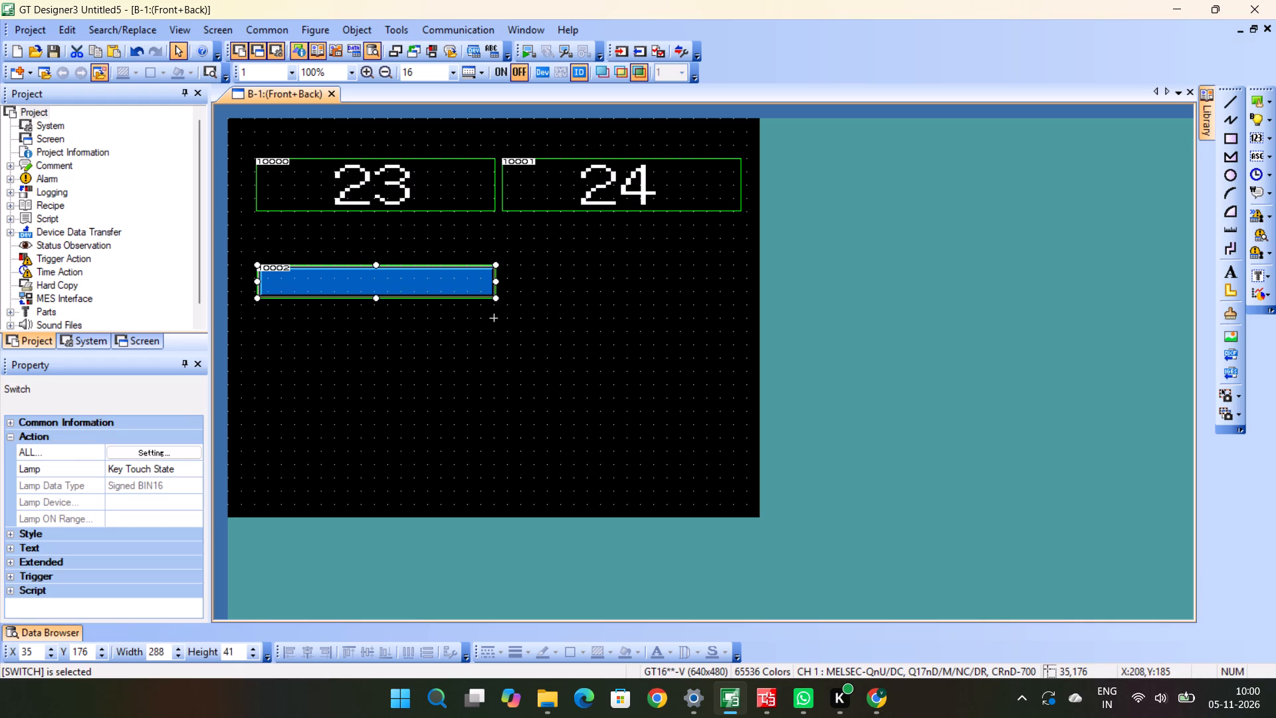
key(ctrl+c)
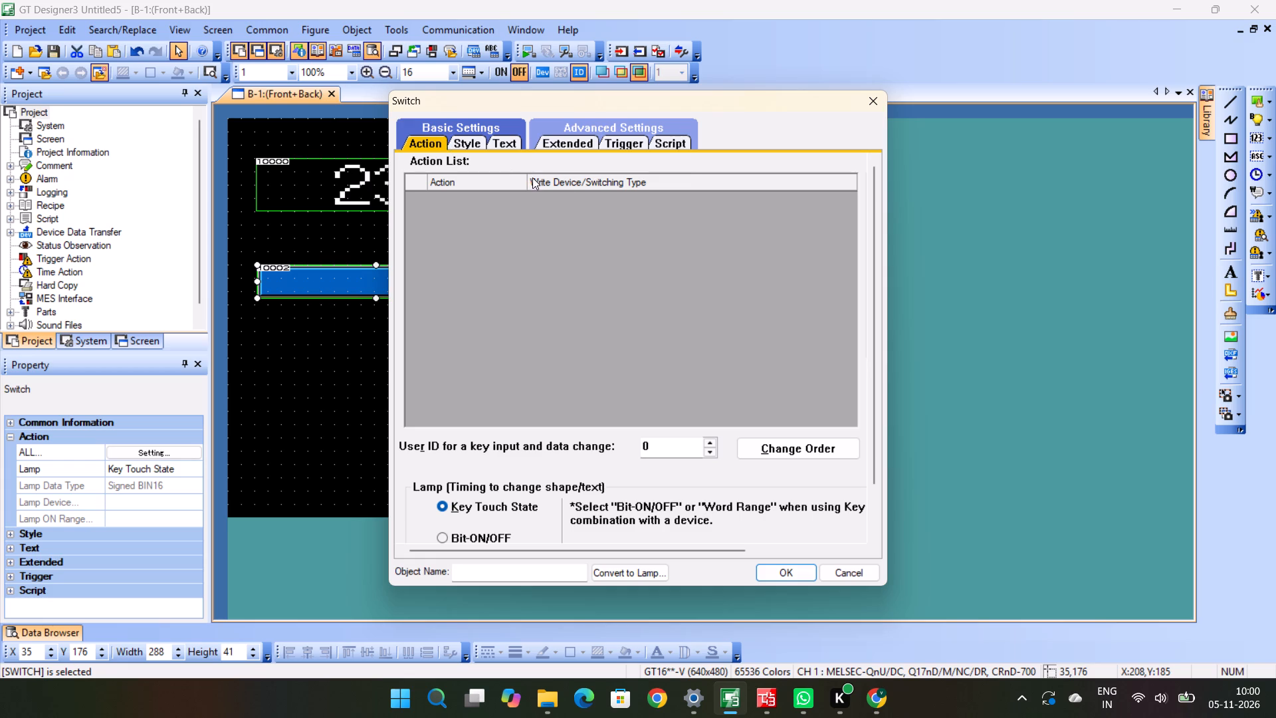
double_click(685, 177)
scroll(619, 505, down, 4)
scroll(619, 505, up, 4)
click(459, 134)
click(513, 126)
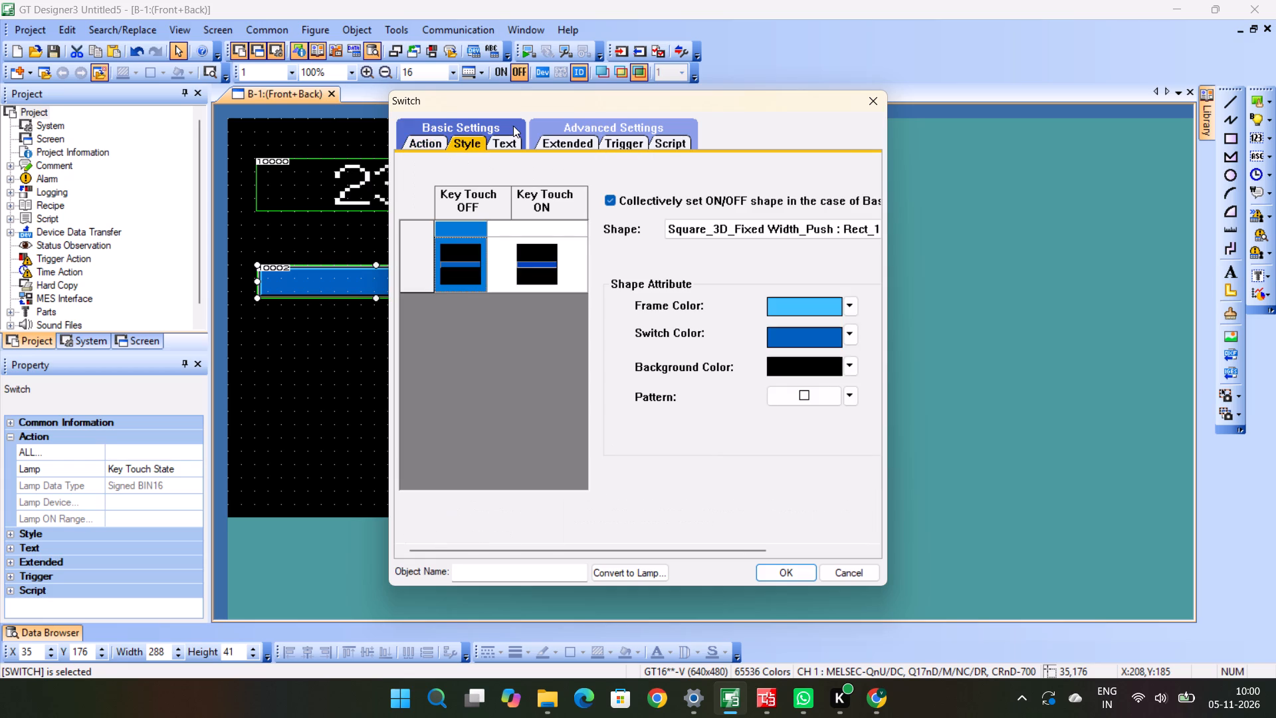
click(498, 144)
triple_click(498, 144)
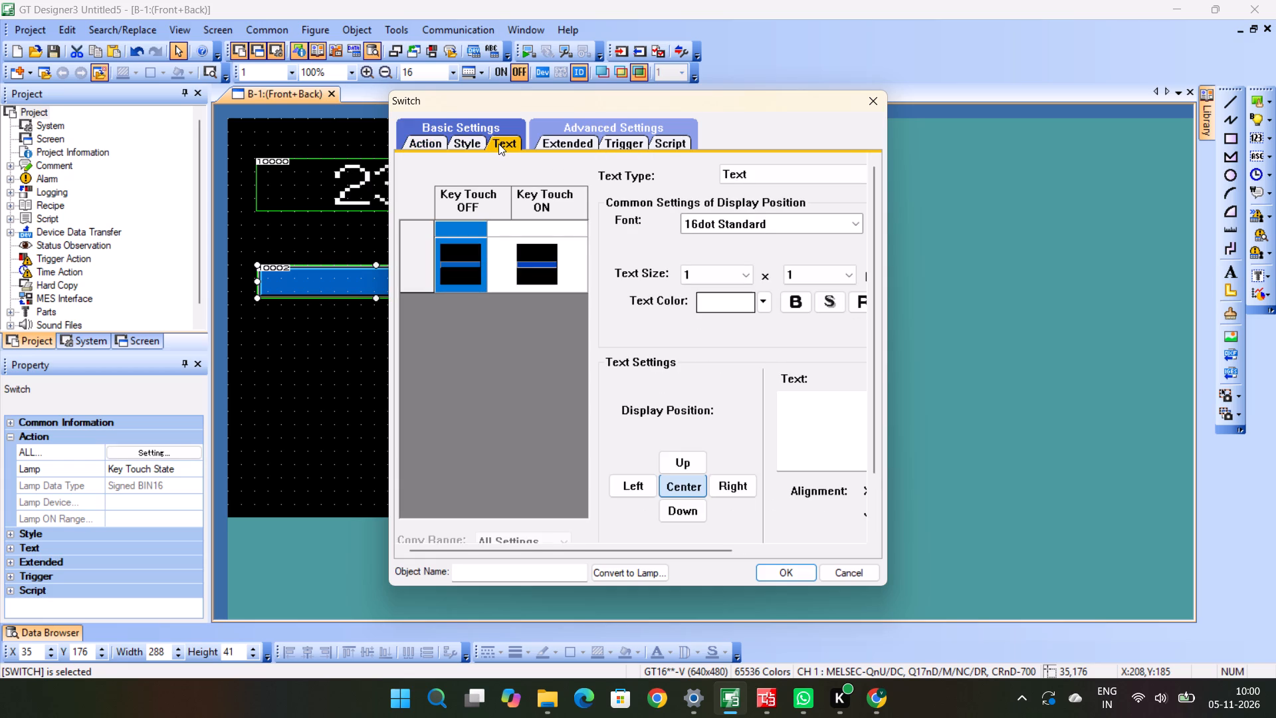
double_click(811, 430)
key(shift+a)
text(DD)
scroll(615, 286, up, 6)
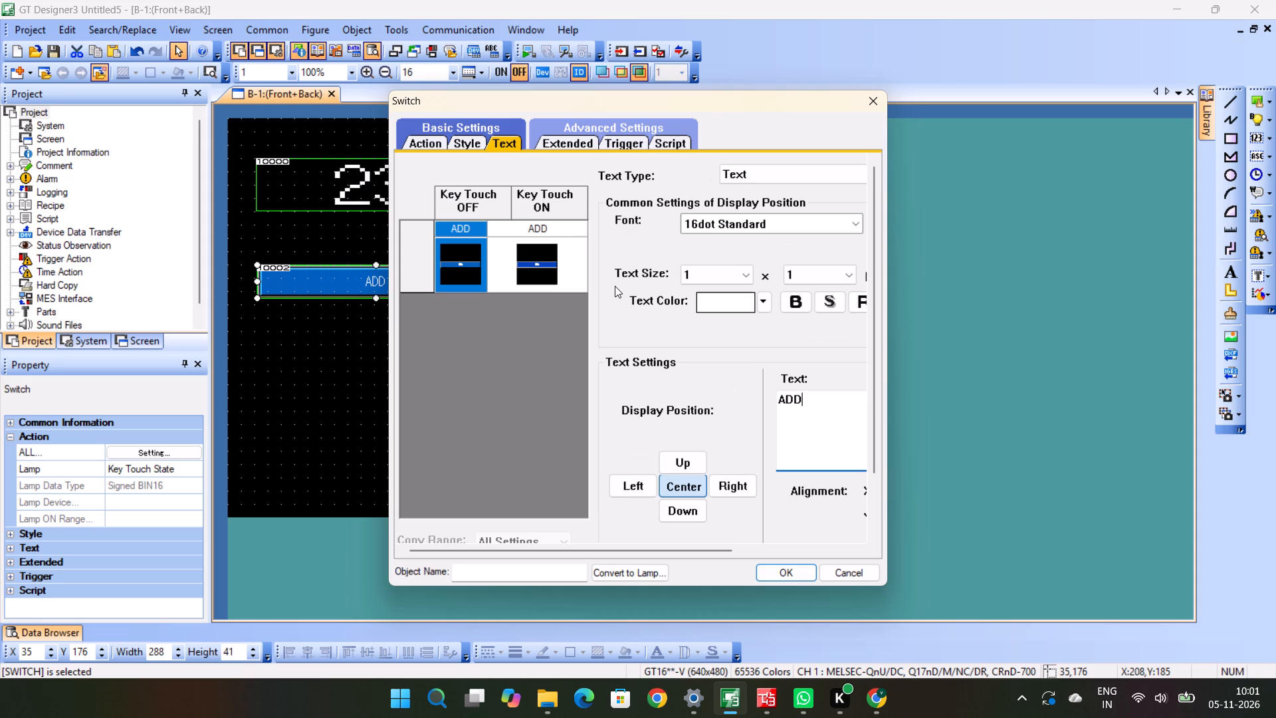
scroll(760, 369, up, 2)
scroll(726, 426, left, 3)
Apply the ADD switch's text settings and close its settings dialog.
scroll(710, 318, down, 5)
scroll(710, 318, up, 5)
click(783, 580)
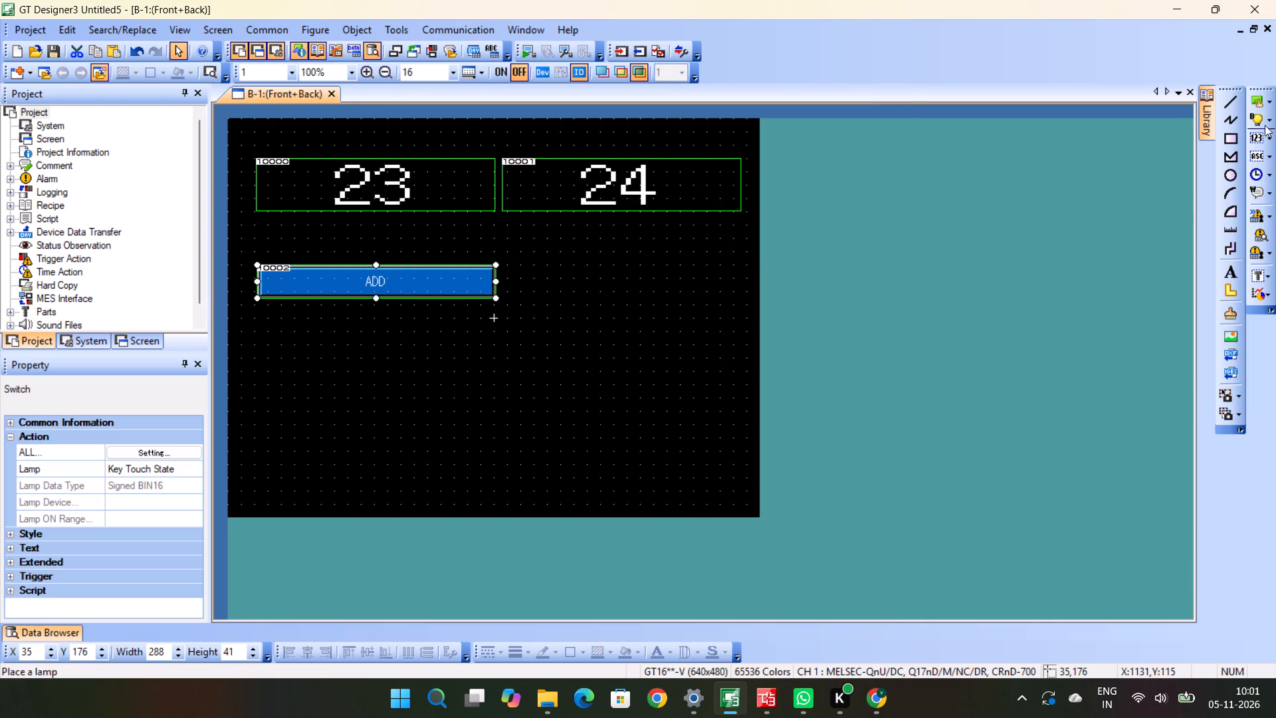
Draw a second switch about 280 x 45 beside the ADD switch, at about X 337, Y 176.
click(1251, 96)
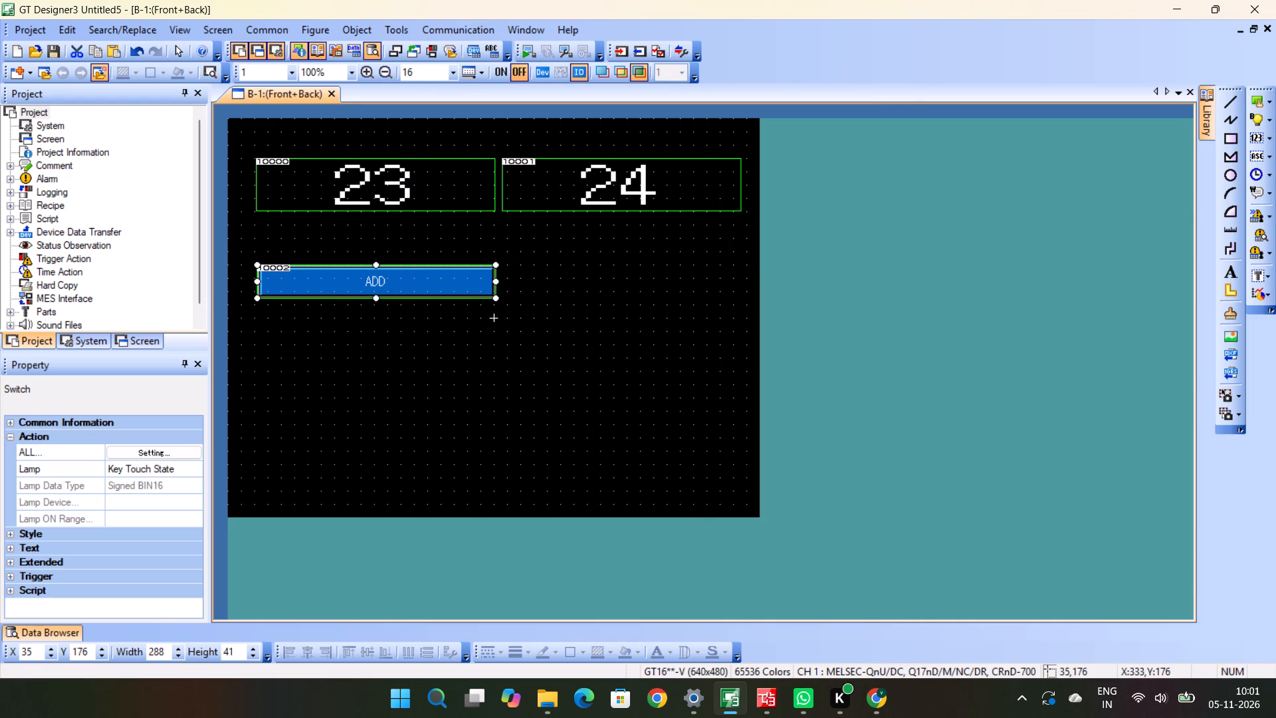
drag(508, 265, 676, 311)
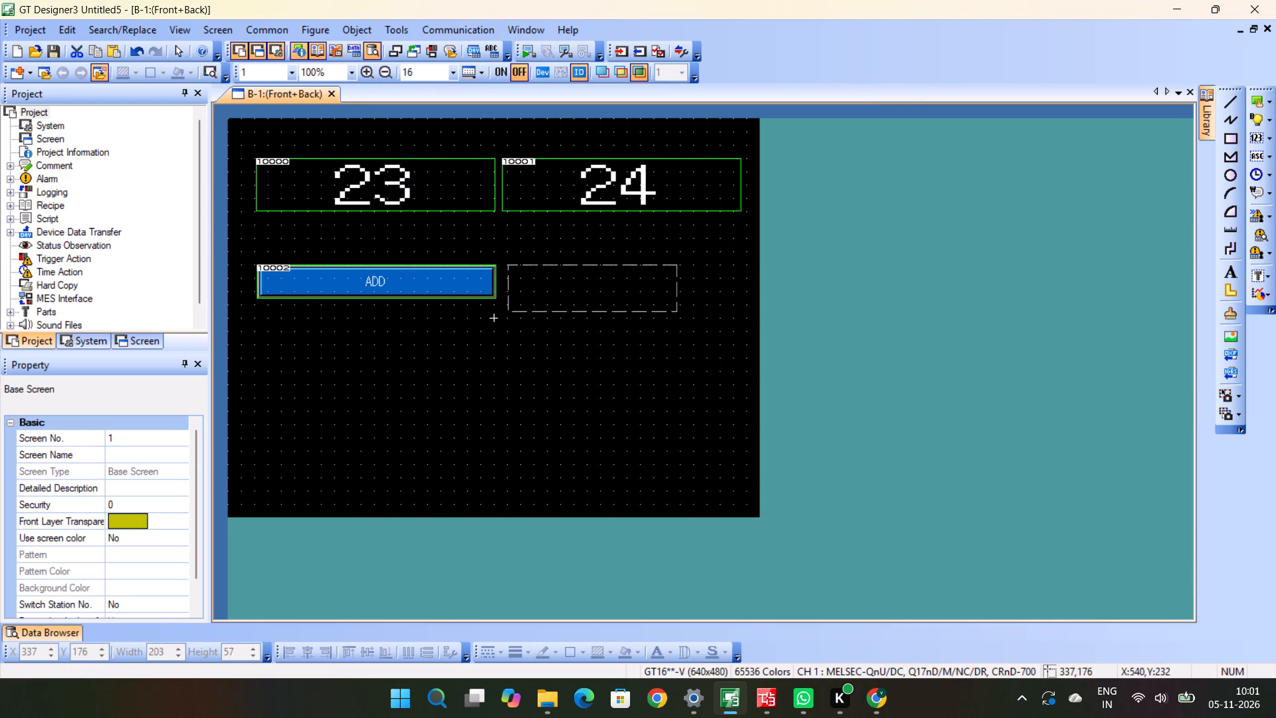
drag(676, 311, 736, 299)
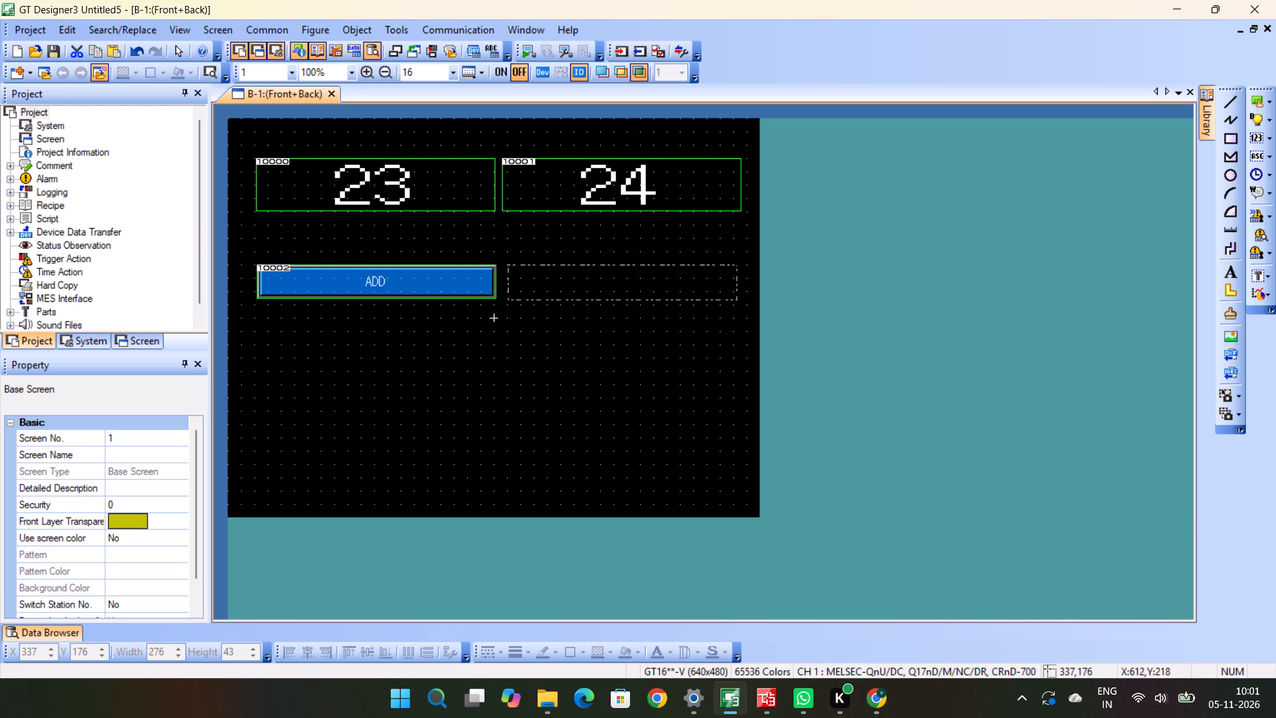
drag(736, 299, 739, 297)
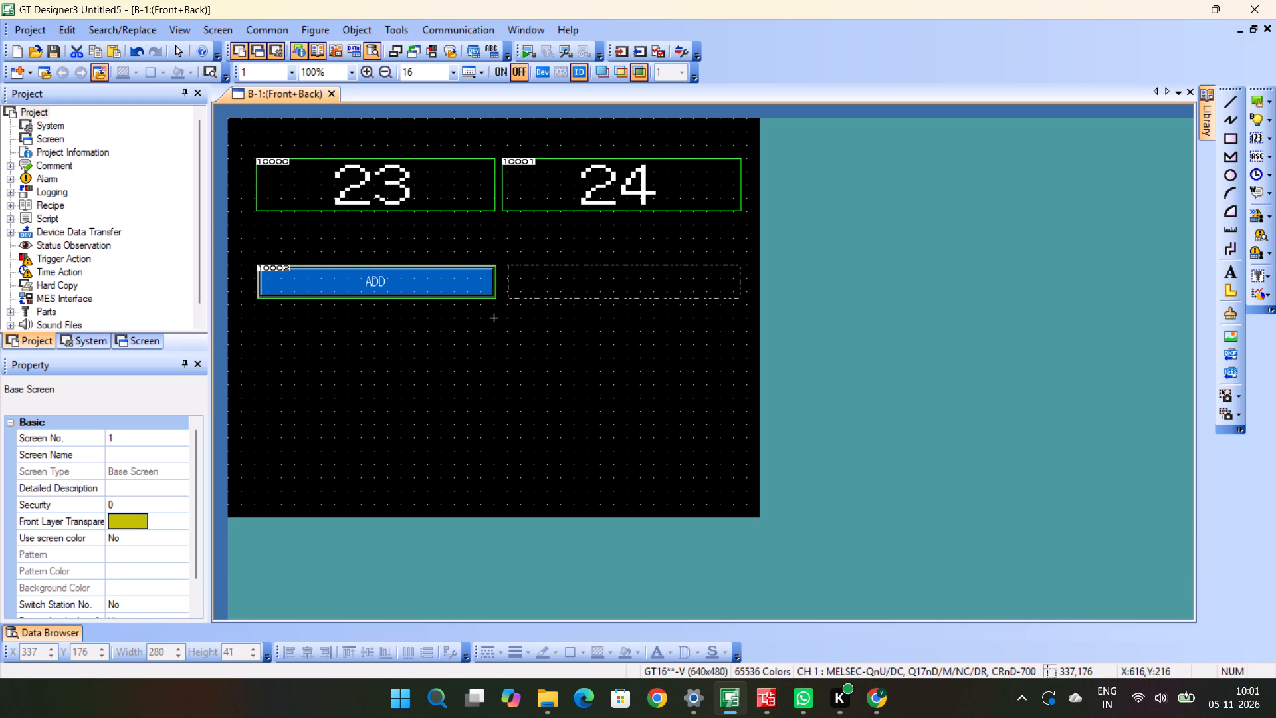
drag(739, 297, 739, 299)
drag(739, 299, 739, 301)
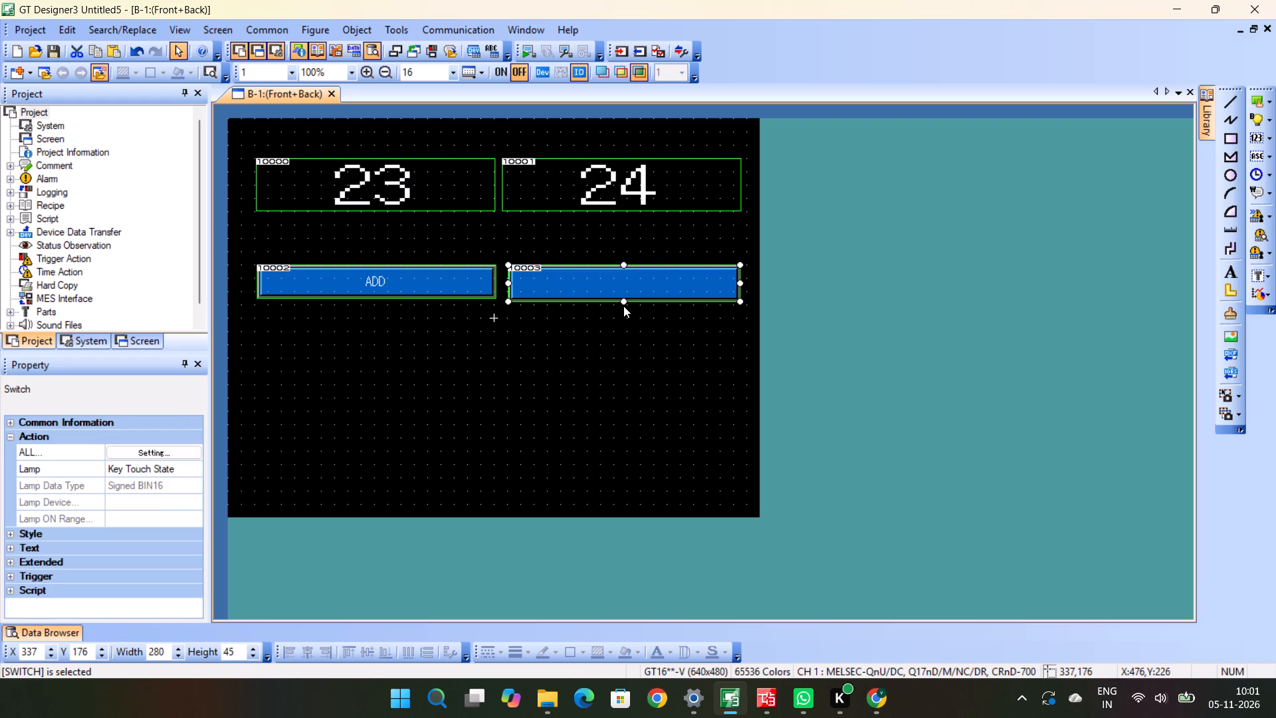
Enlarge the blank switch to a height of about 83 and move it below the ADD switch, to about X 190, Y 258.
drag(622, 302, 623, 316)
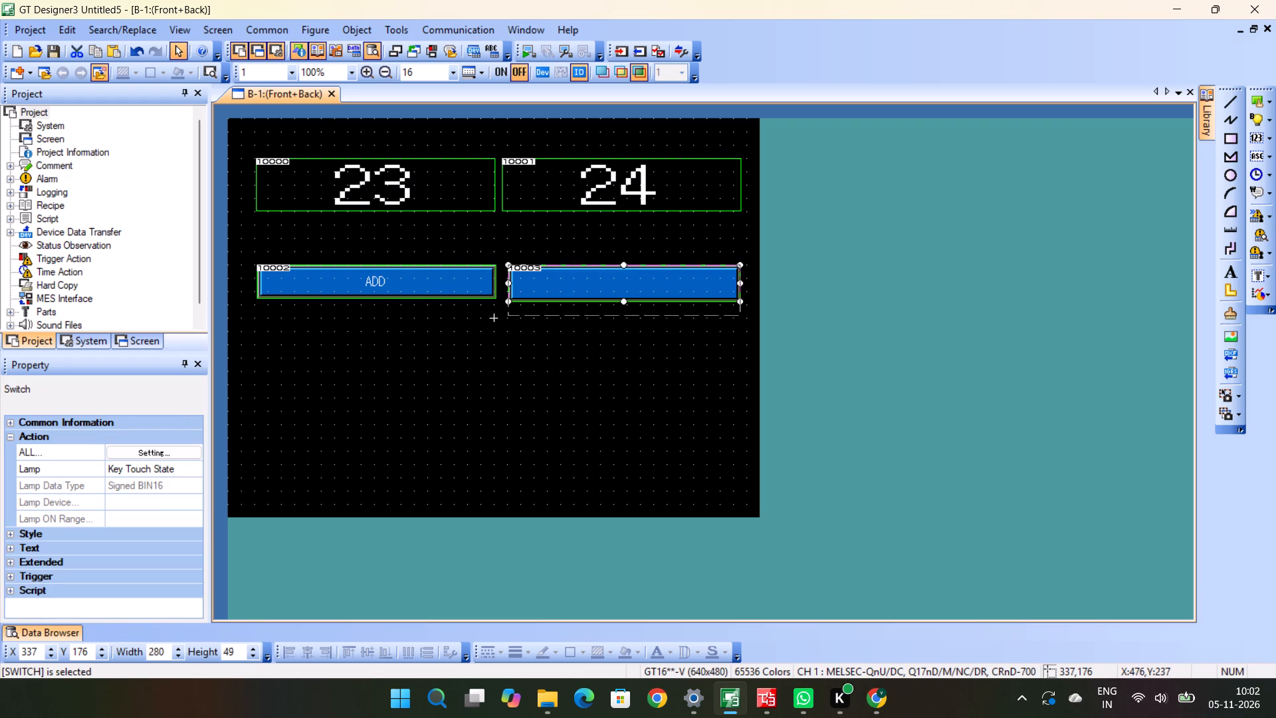
drag(623, 316, 629, 332)
drag(639, 285, 575, 345)
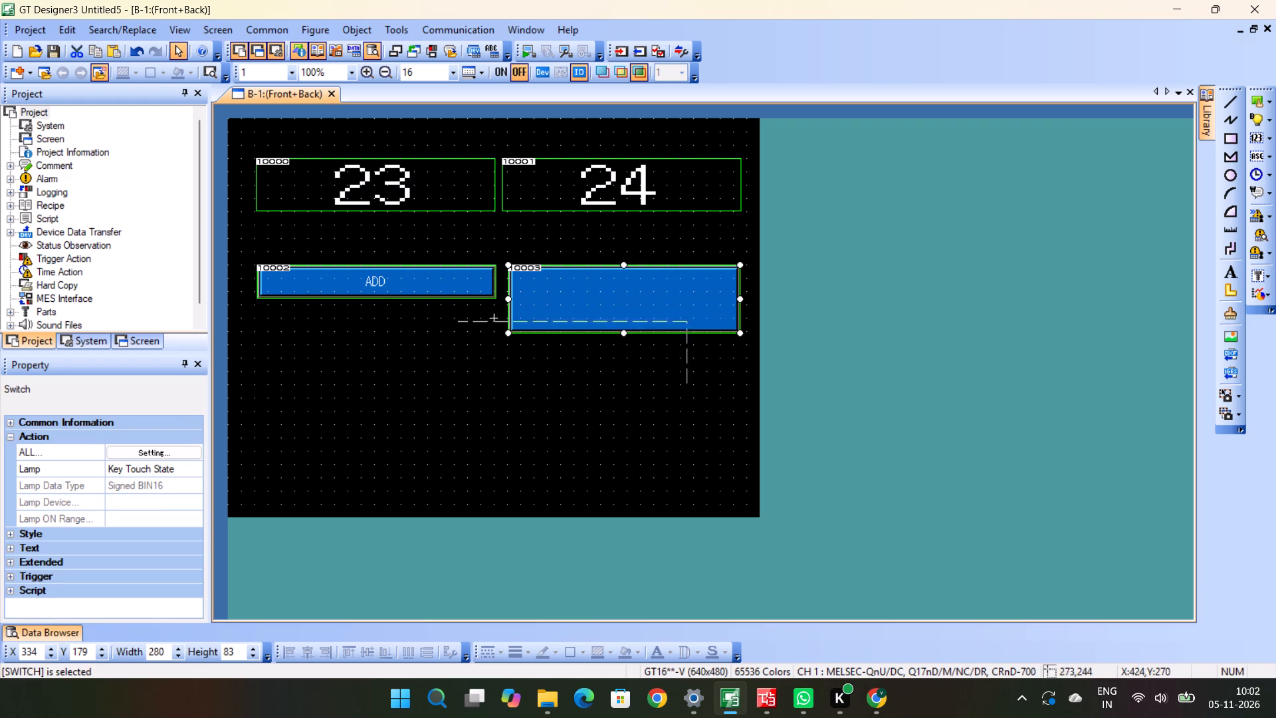
drag(575, 345, 516, 352)
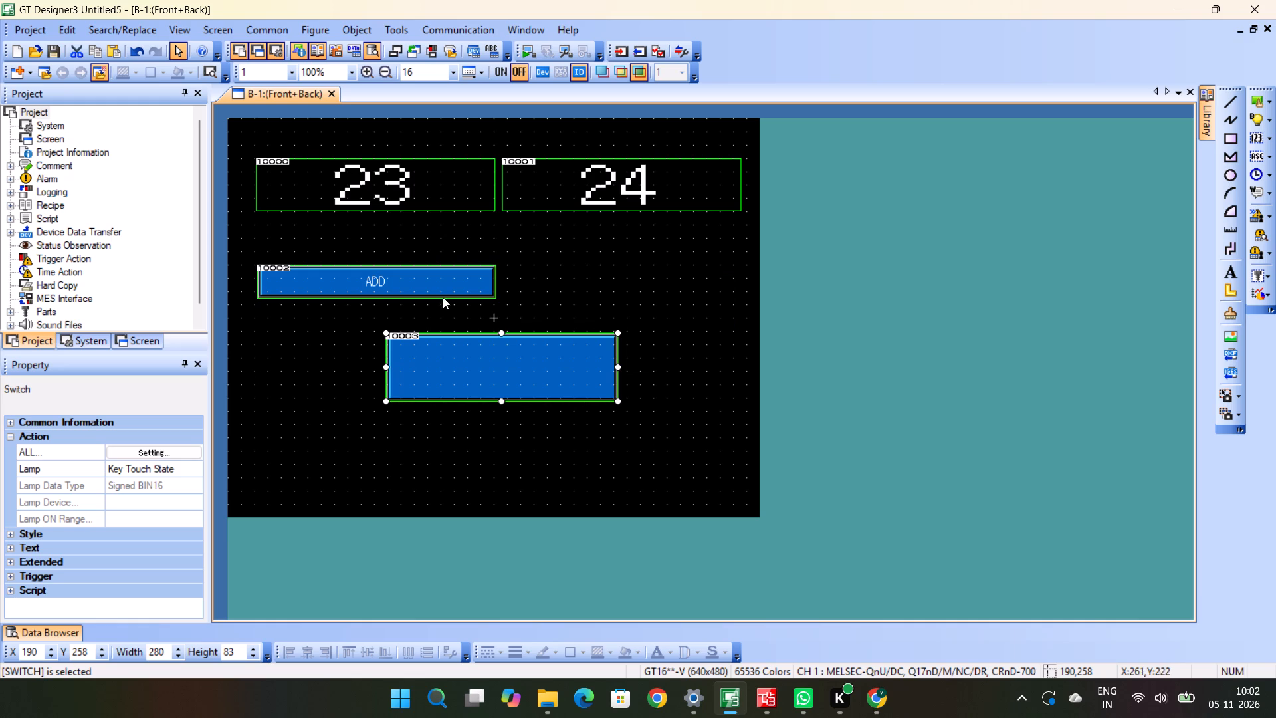
Move the ADD switch to about X 178, Y 188, centred above the blank switch.
drag(439, 281, 582, 296)
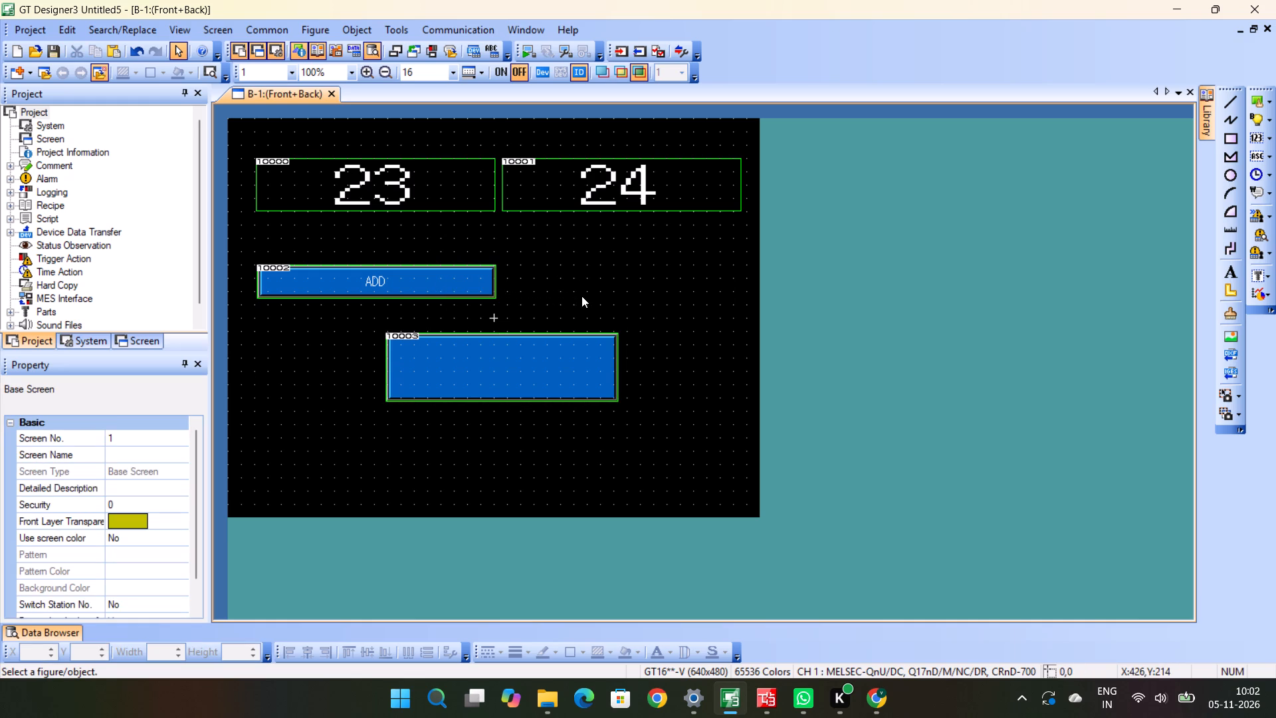
drag(451, 275, 510, 289)
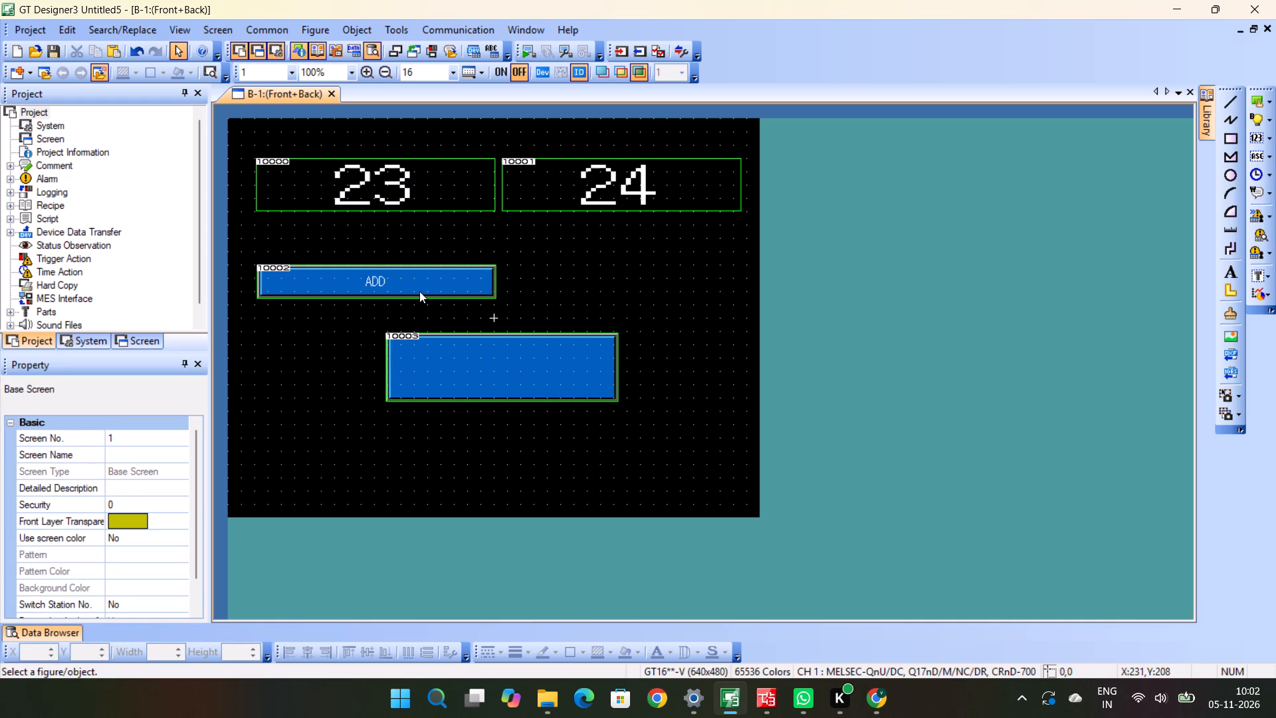
triple_click(419, 291)
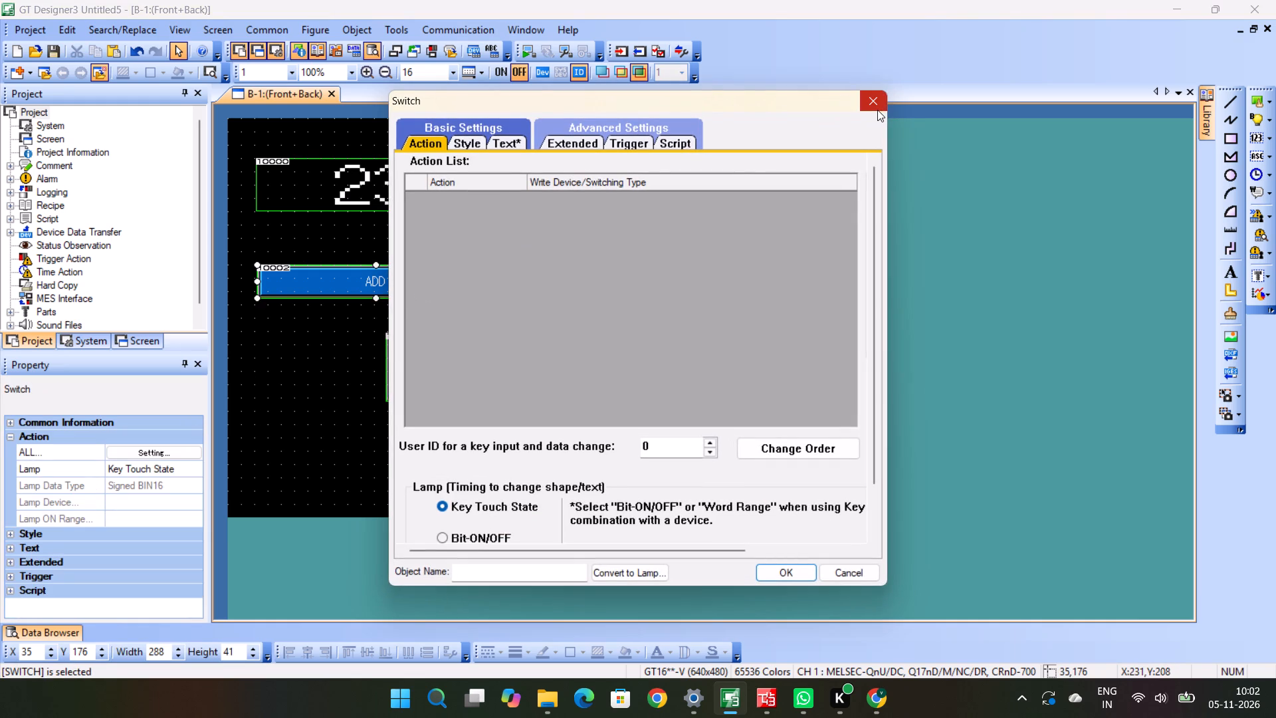
click(877, 110)
drag(455, 281, 606, 278)
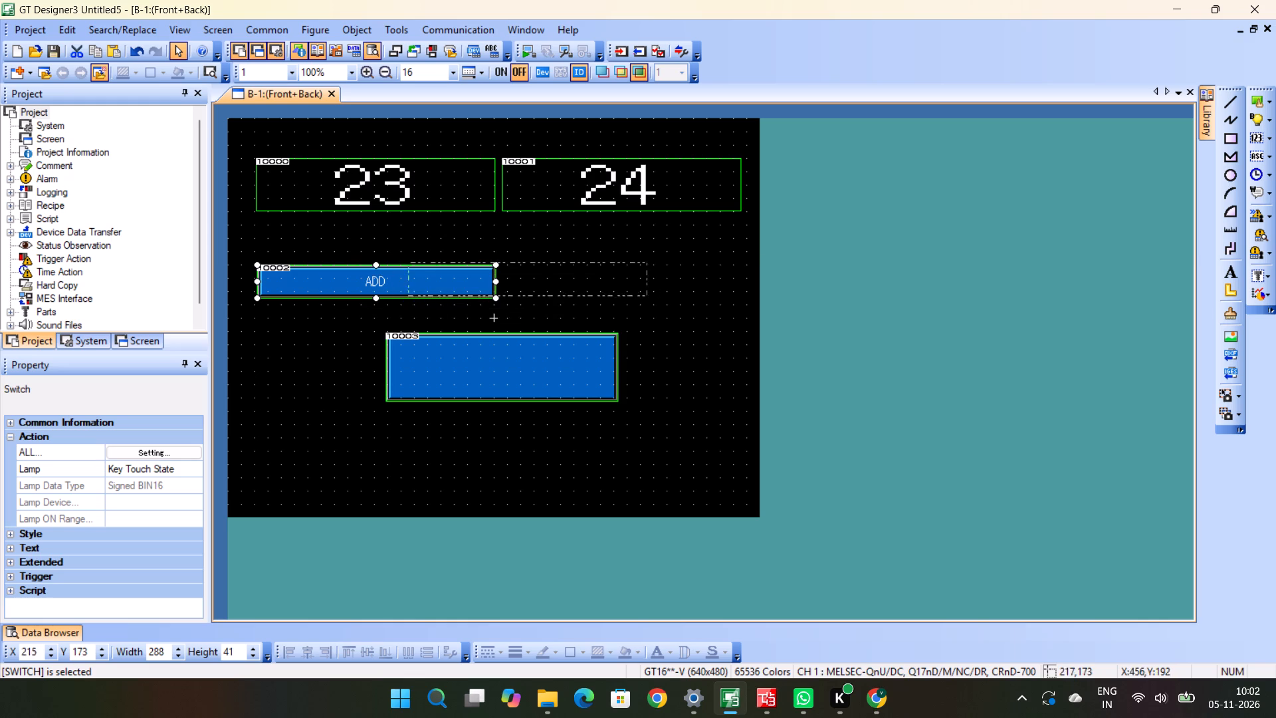
drag(606, 278, 570, 279)
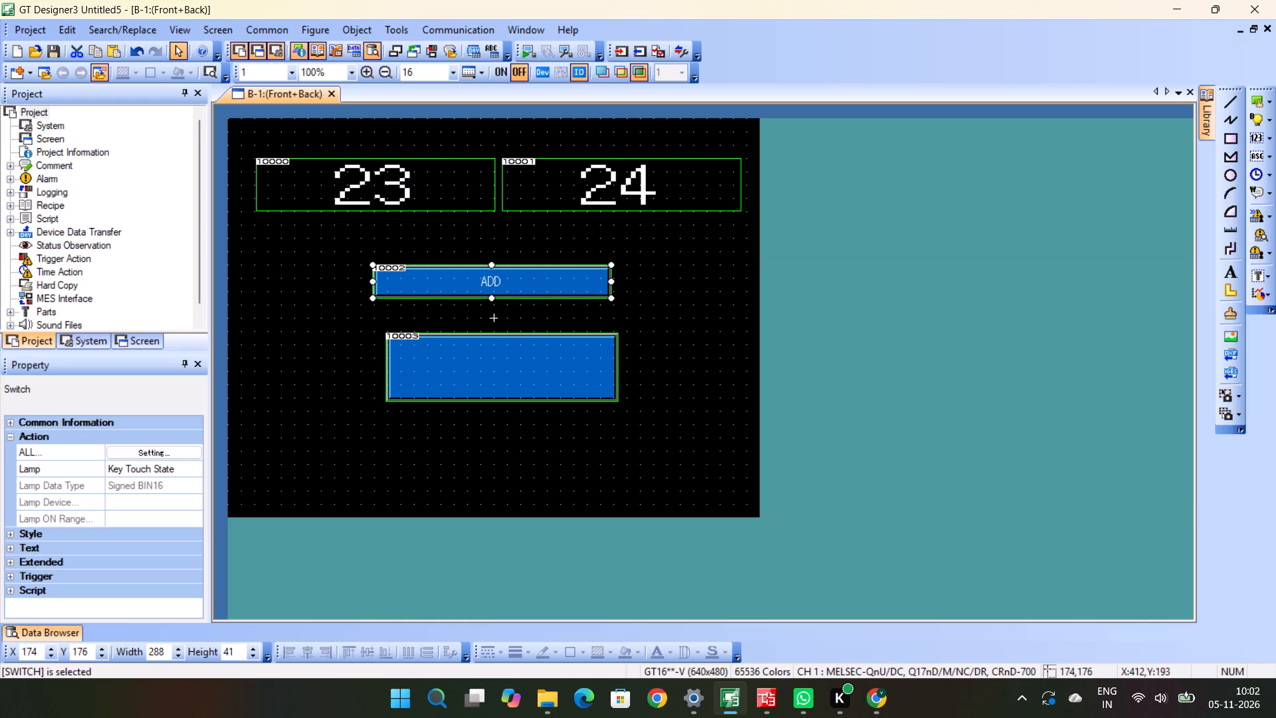
drag(580, 279, 576, 265)
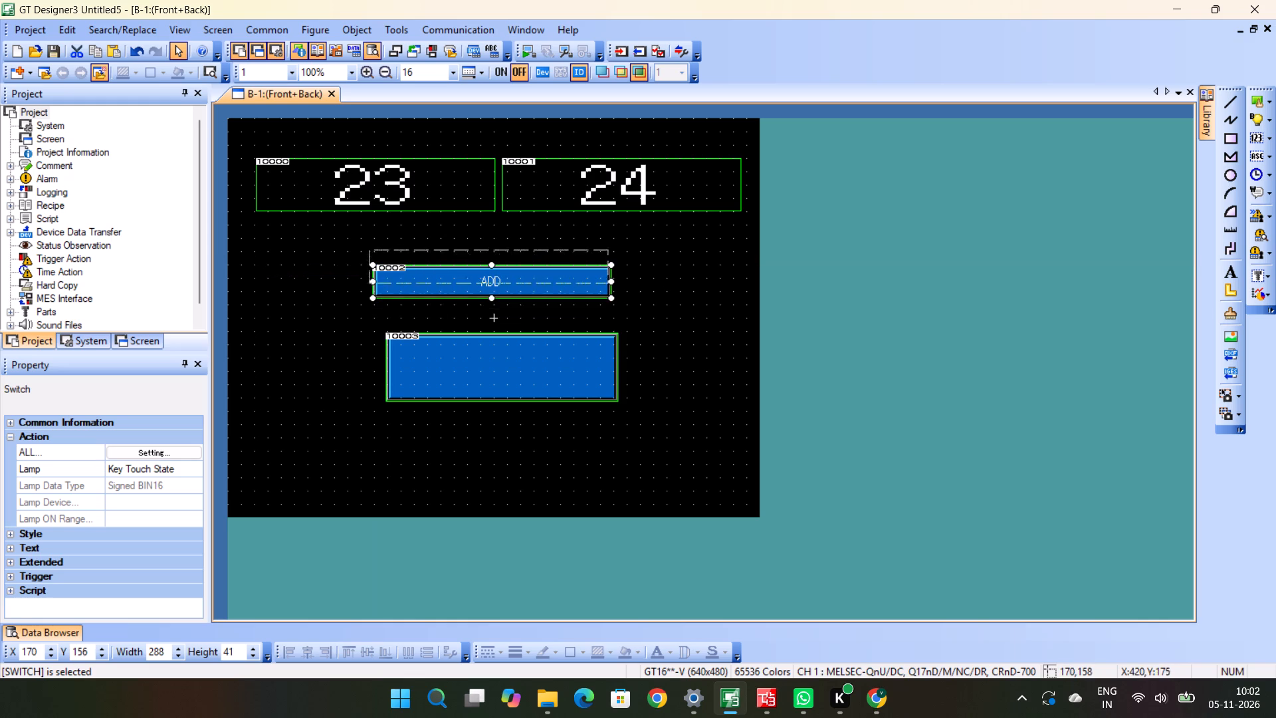
drag(576, 265, 583, 289)
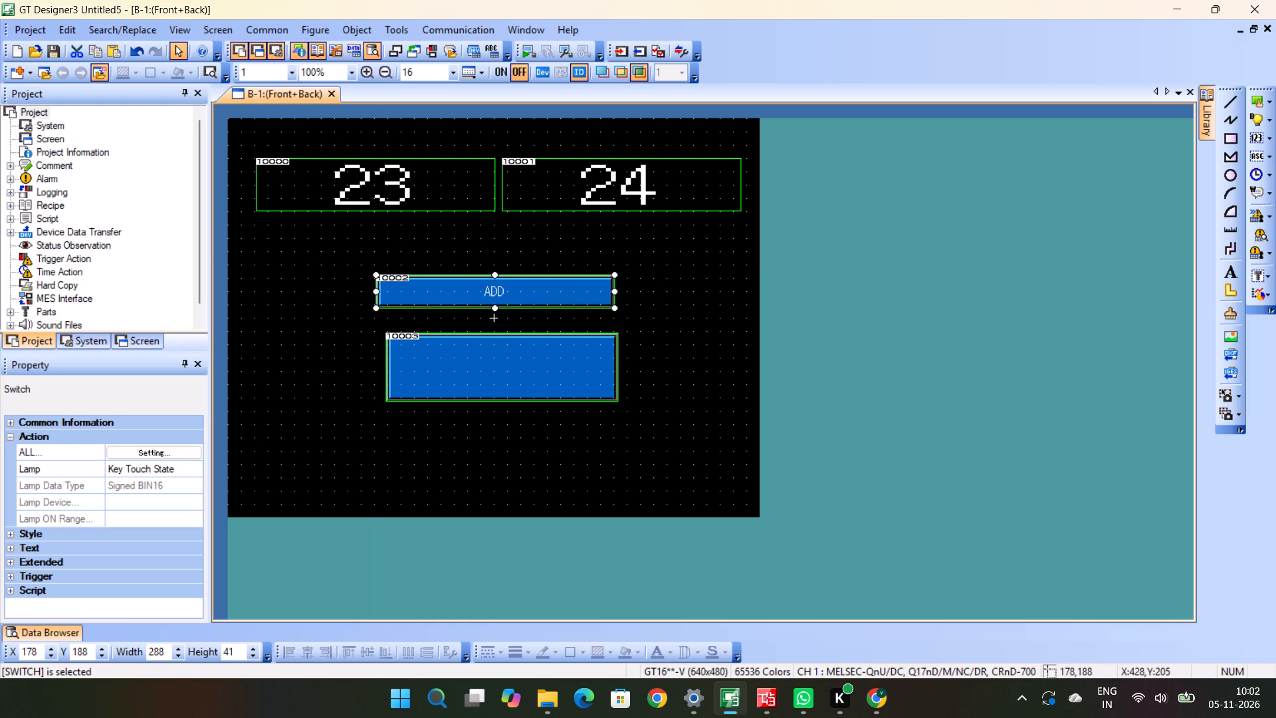
Label the blank switch below ADD with the text RESULT, followed by a line break, in its text settings.
drag(568, 366, 556, 393)
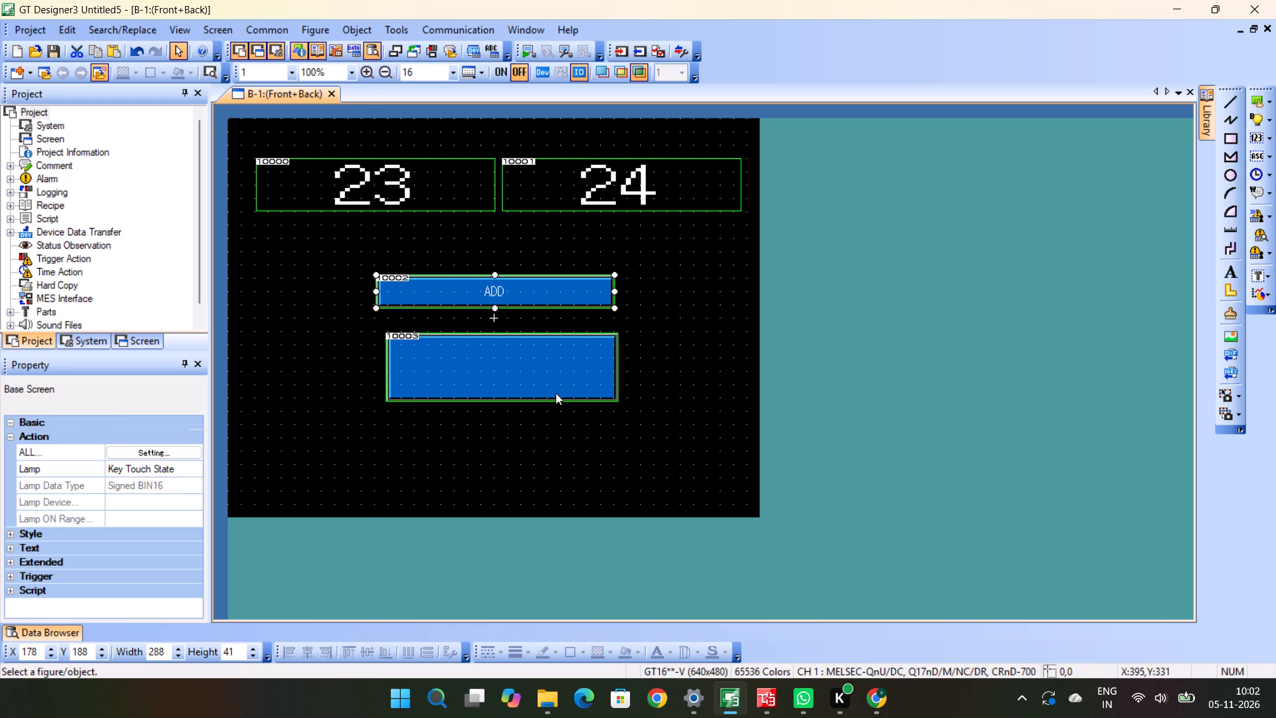
double_click(556, 393)
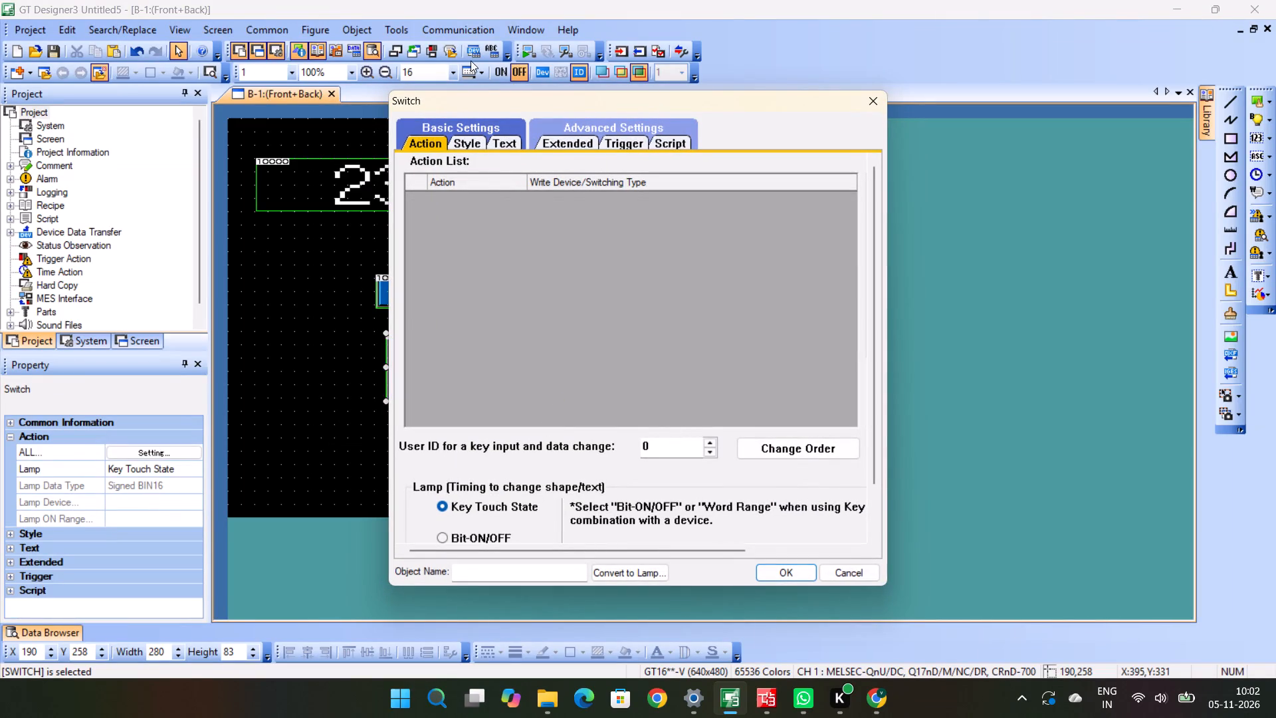
click(512, 144)
double_click(512, 144)
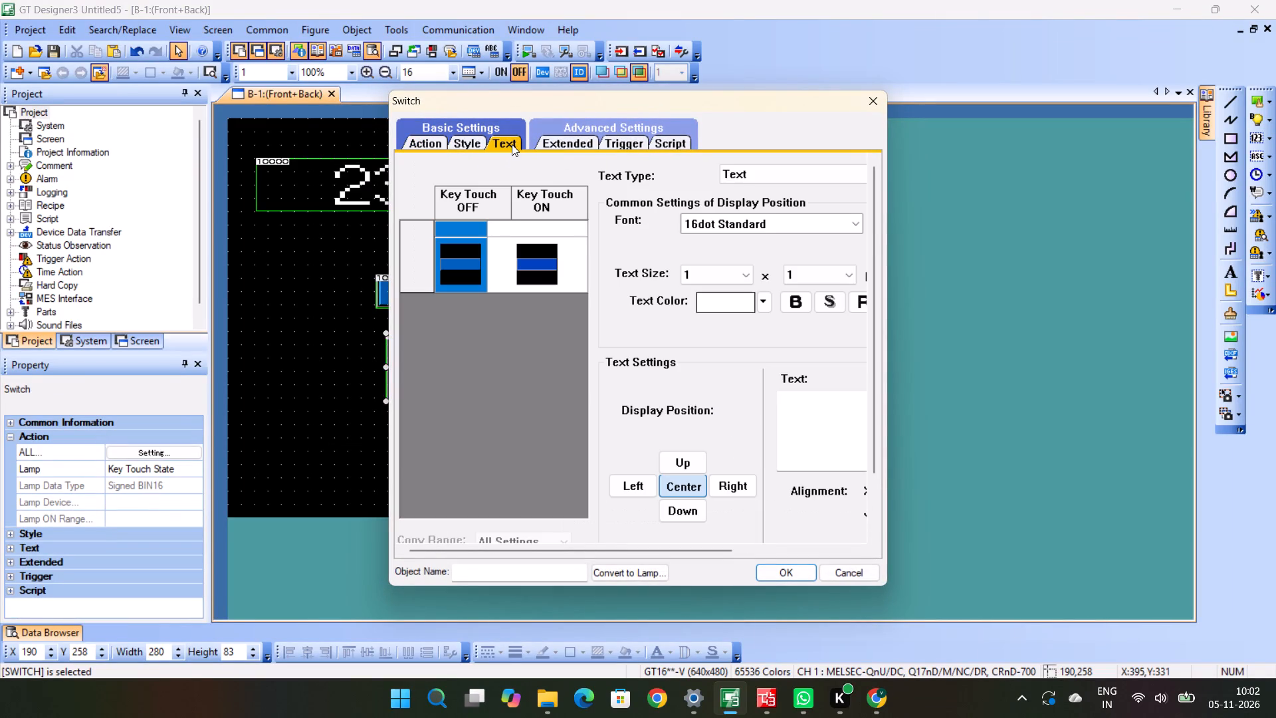
click(804, 444)
text(RESULT)
key(Return)
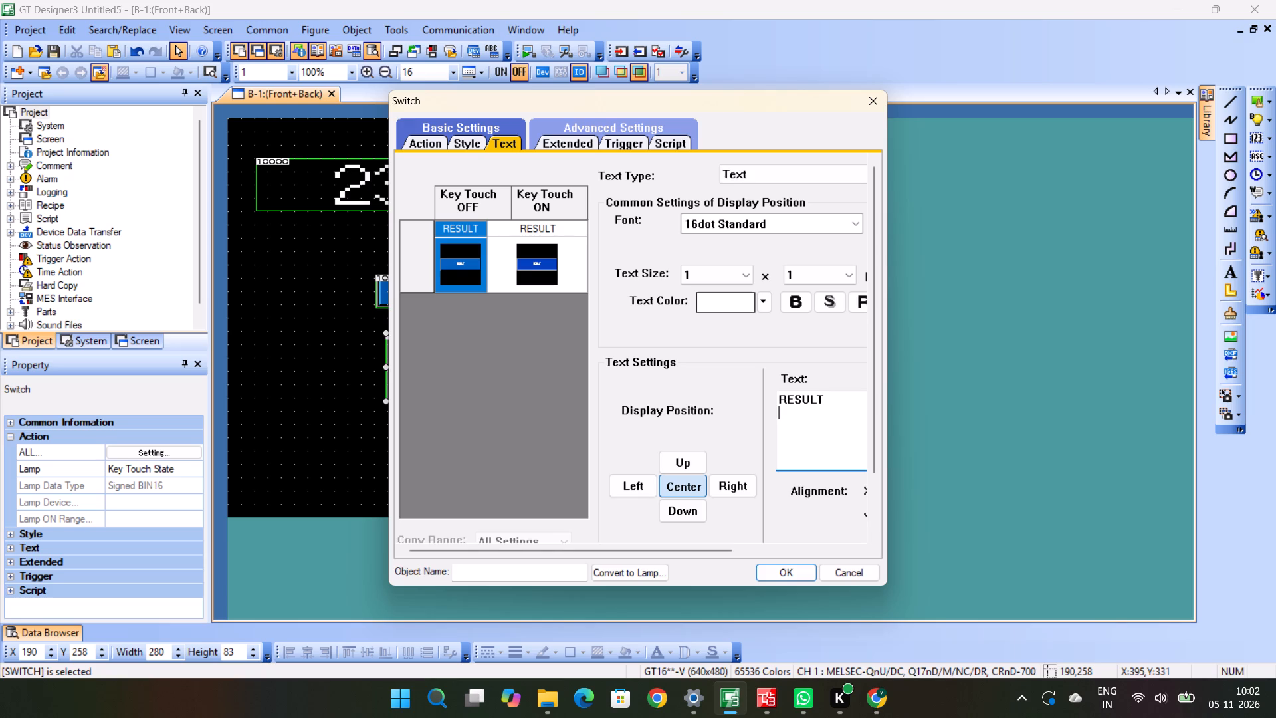
click(795, 574)
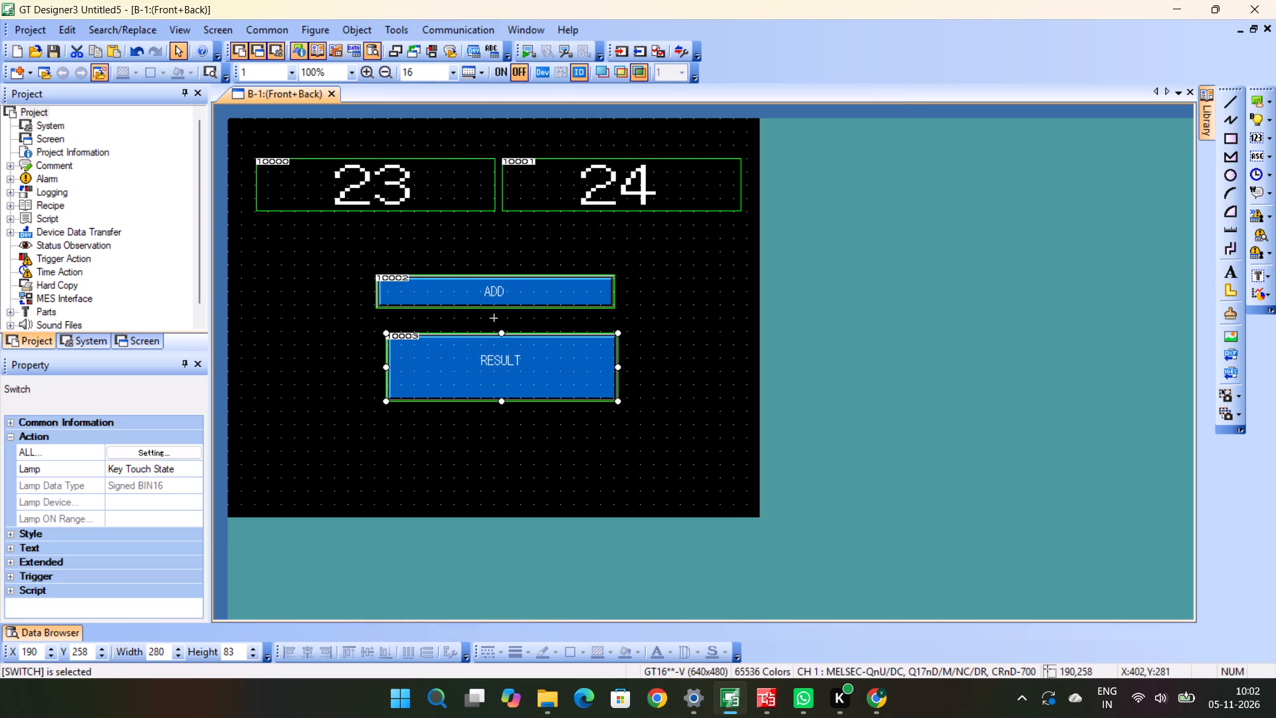
Shift the RESULT switch slightly to about X 185, Y 261, roughly aligned under the ADD switch.
click(562, 352)
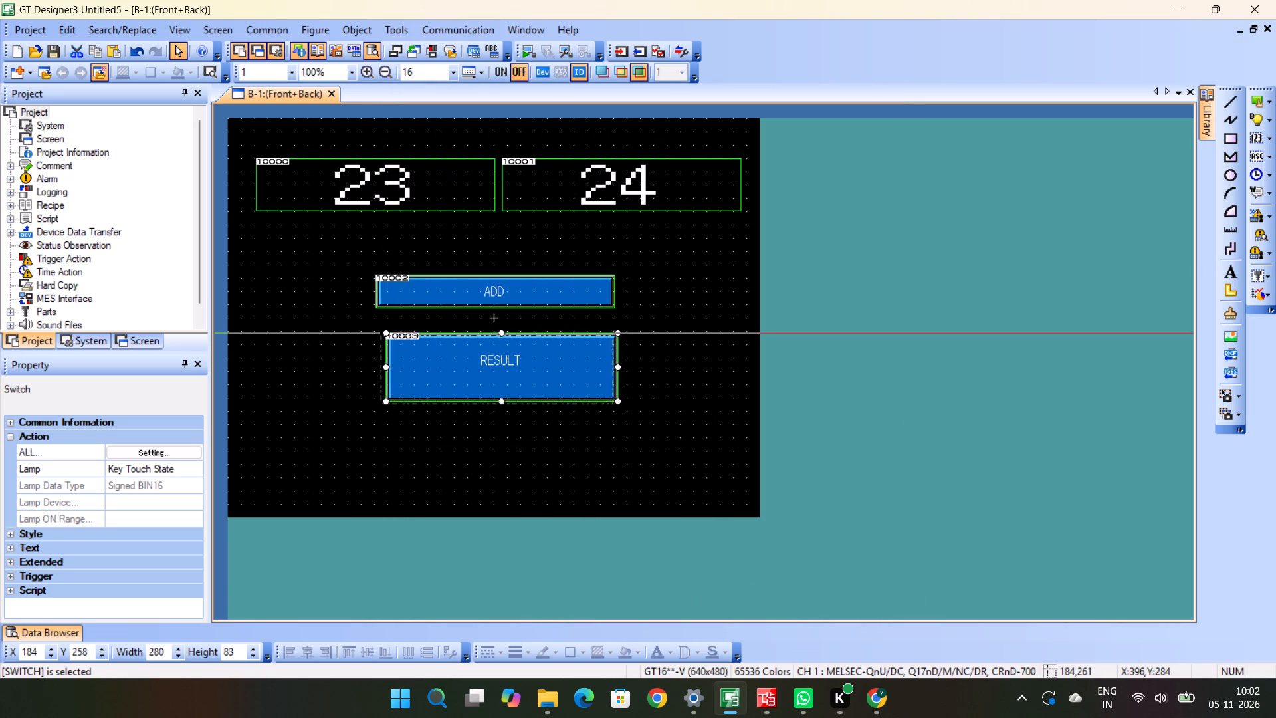
drag(544, 283, 544, 283)
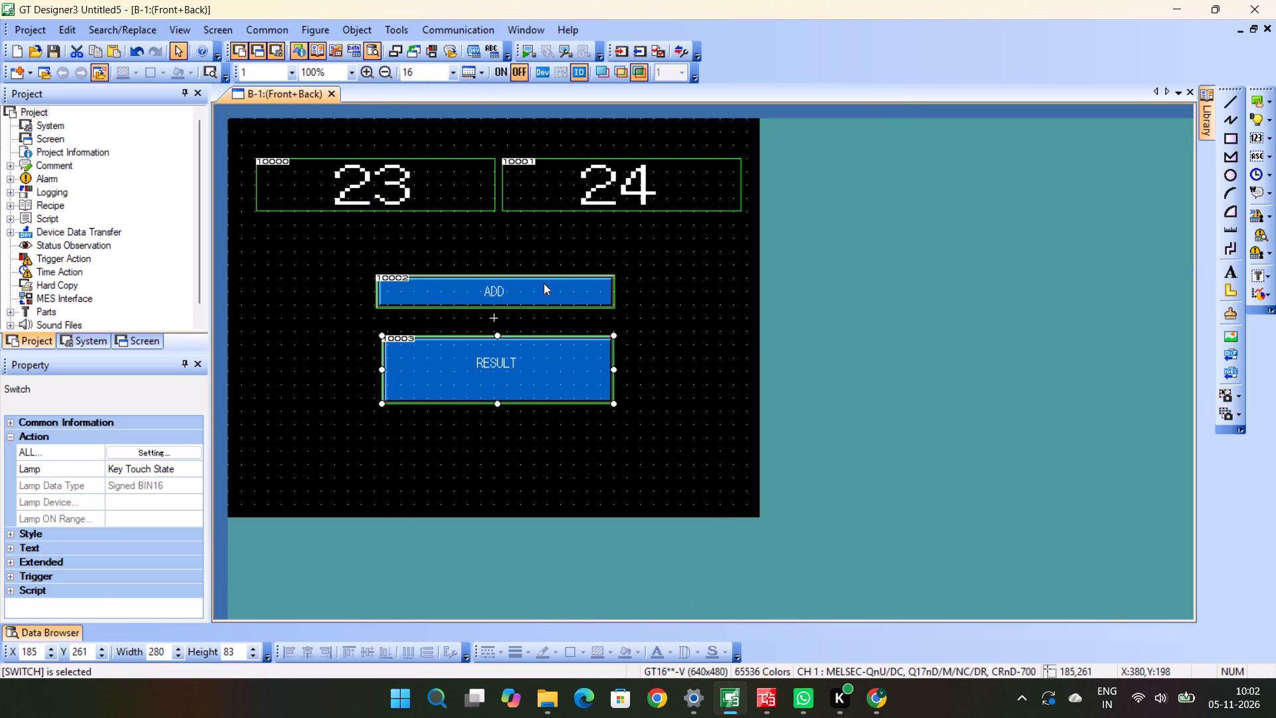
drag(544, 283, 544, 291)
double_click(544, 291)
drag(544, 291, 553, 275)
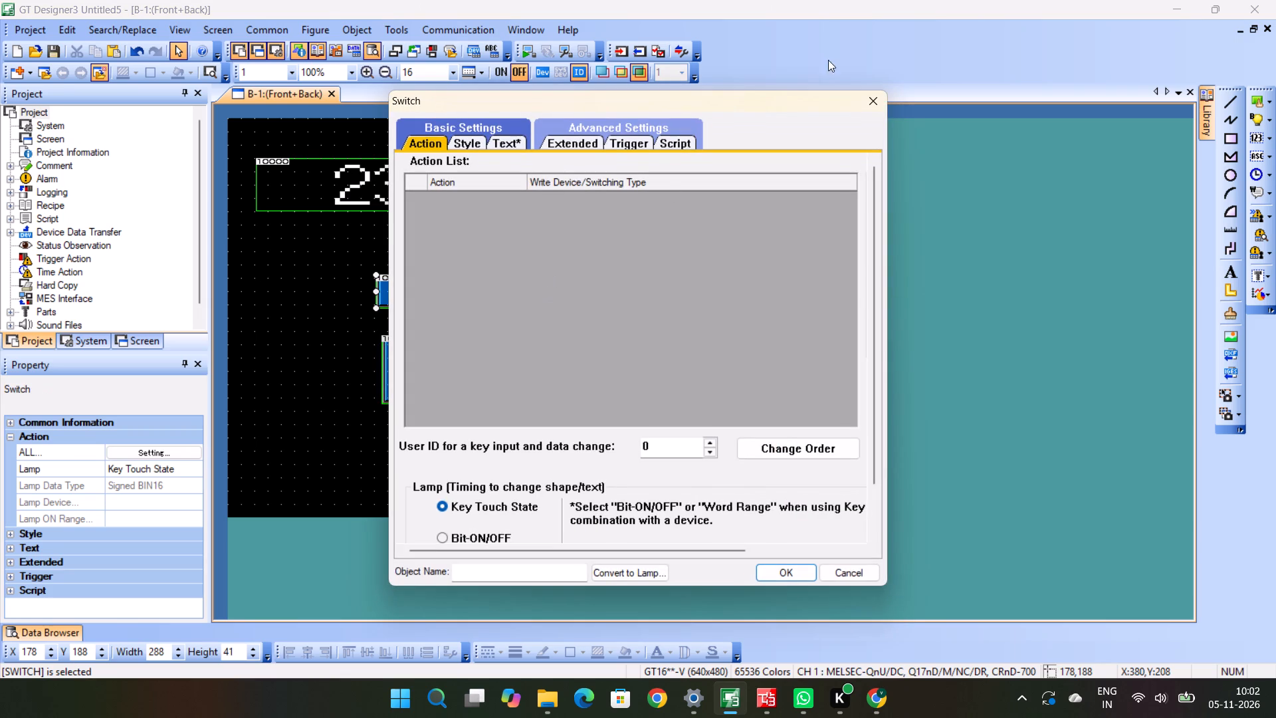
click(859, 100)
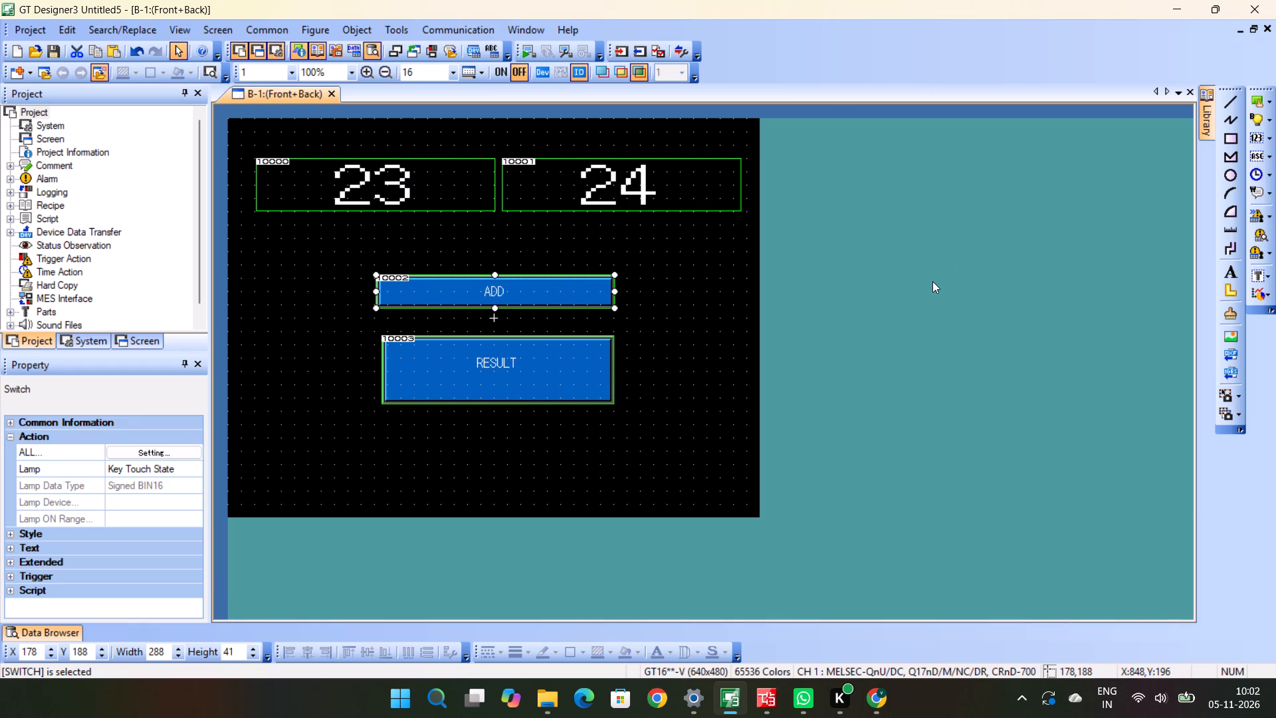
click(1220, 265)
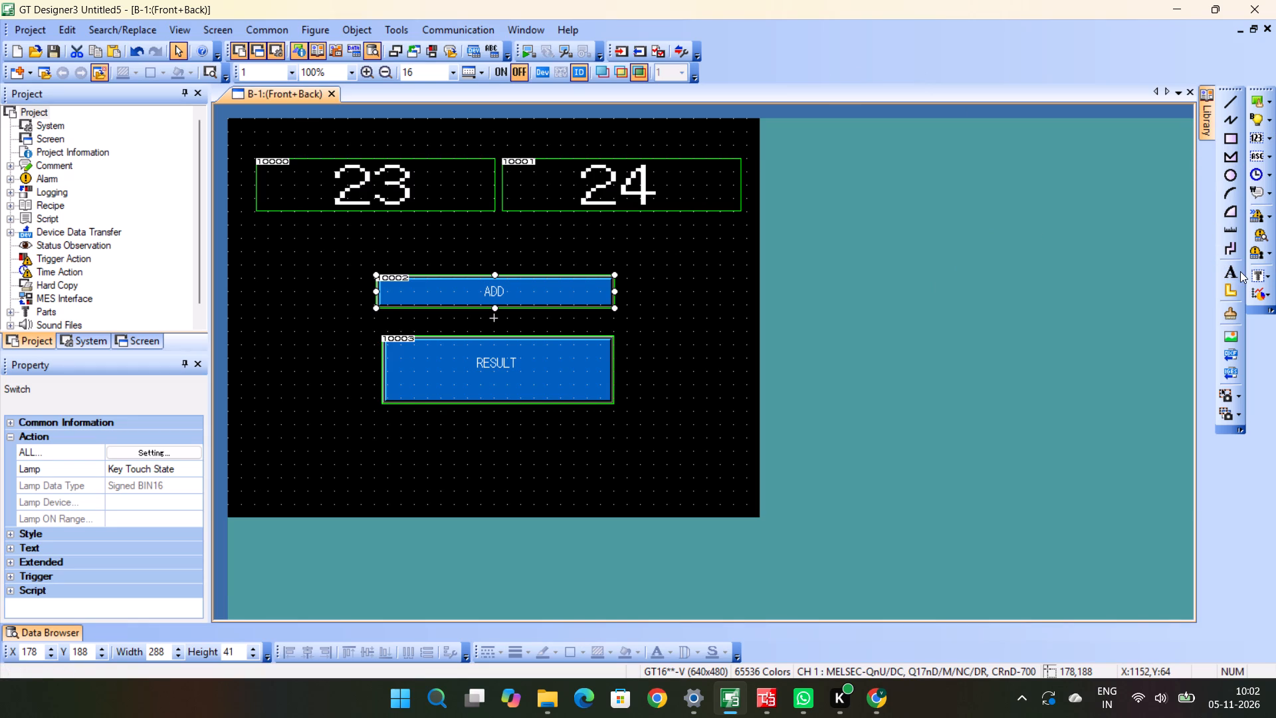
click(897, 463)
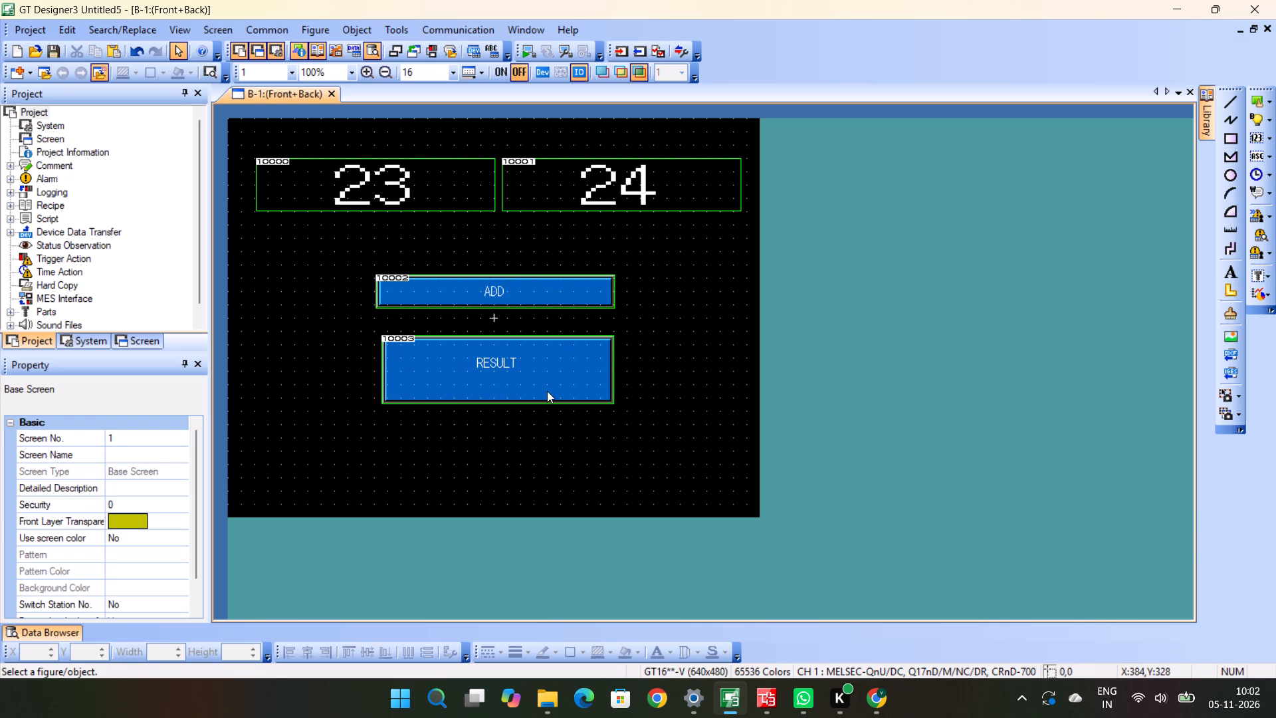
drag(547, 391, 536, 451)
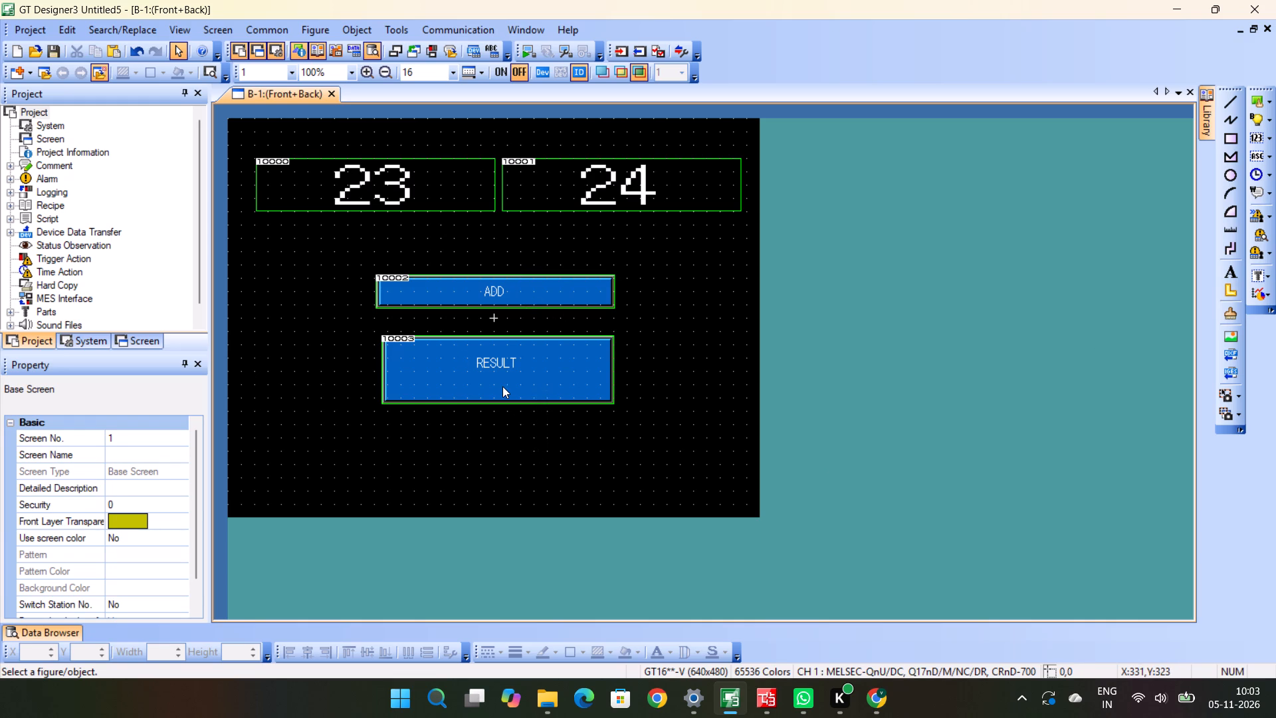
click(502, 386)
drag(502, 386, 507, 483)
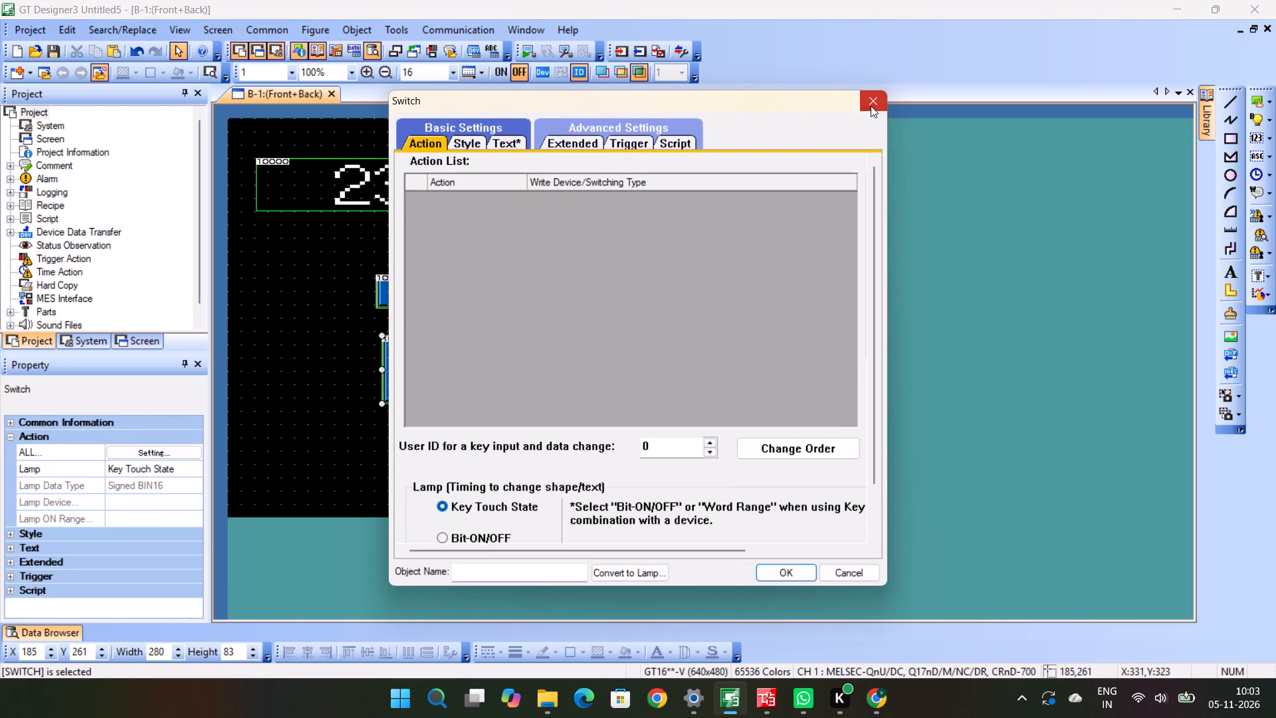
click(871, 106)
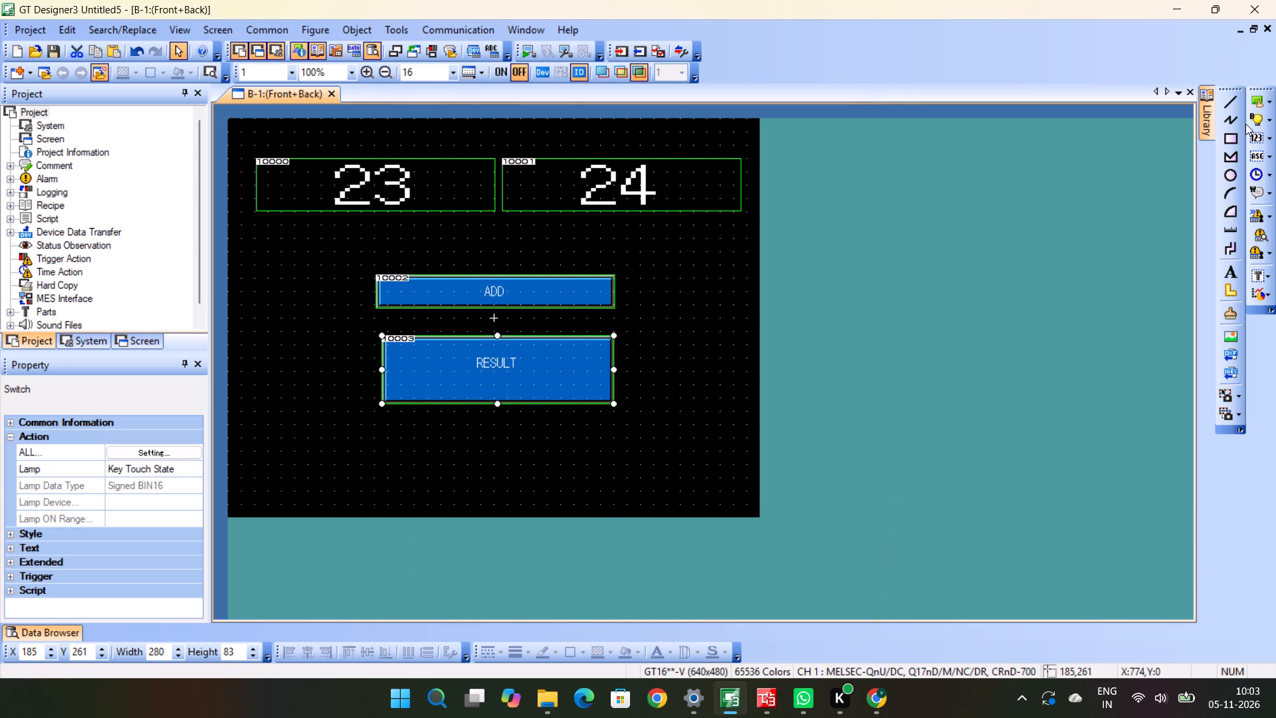
Draw a numerical display about 384 wide and 80 high below the RESULT switch and open its settings.
click(1252, 137)
double_click(1252, 137)
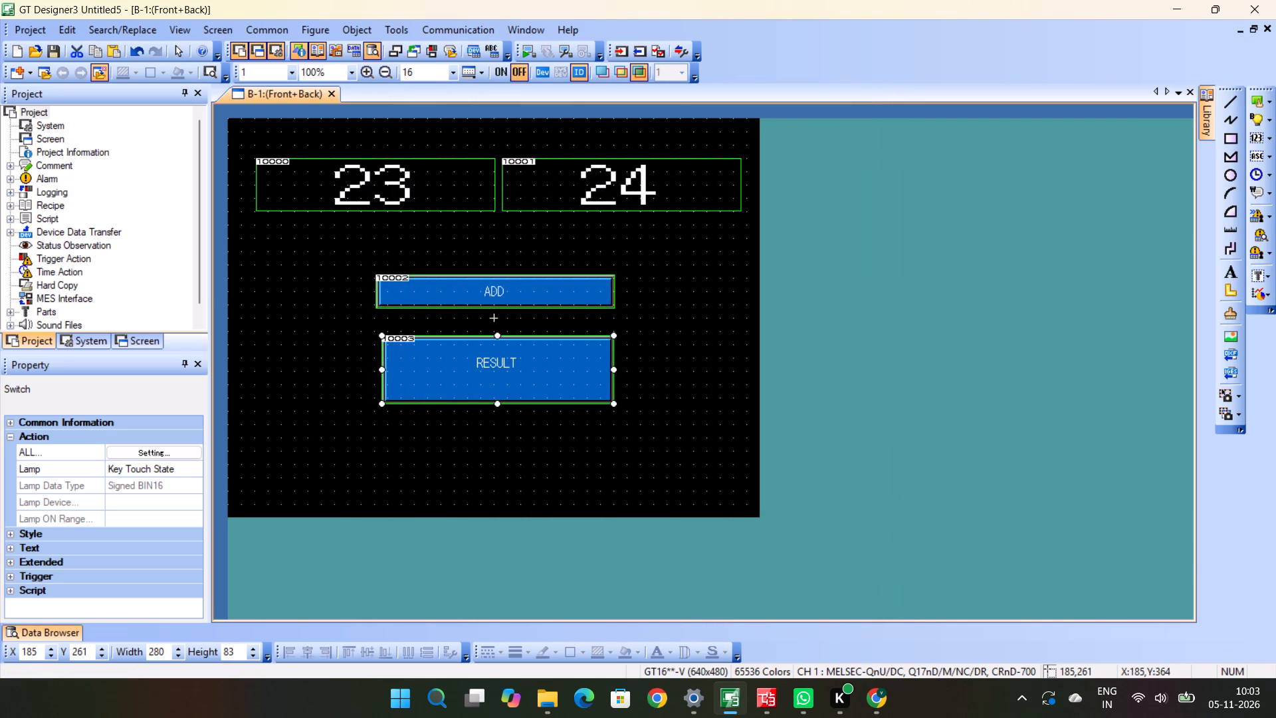
drag(338, 417, 584, 470)
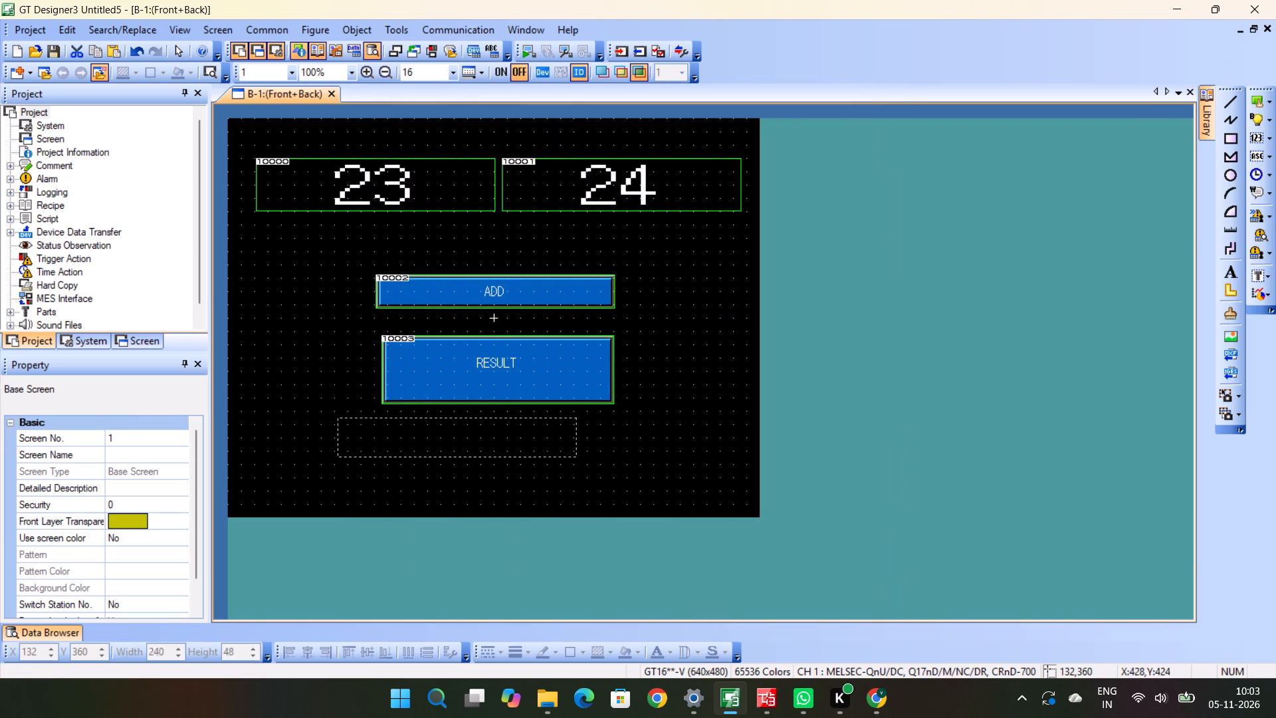
drag(584, 470, 755, 489)
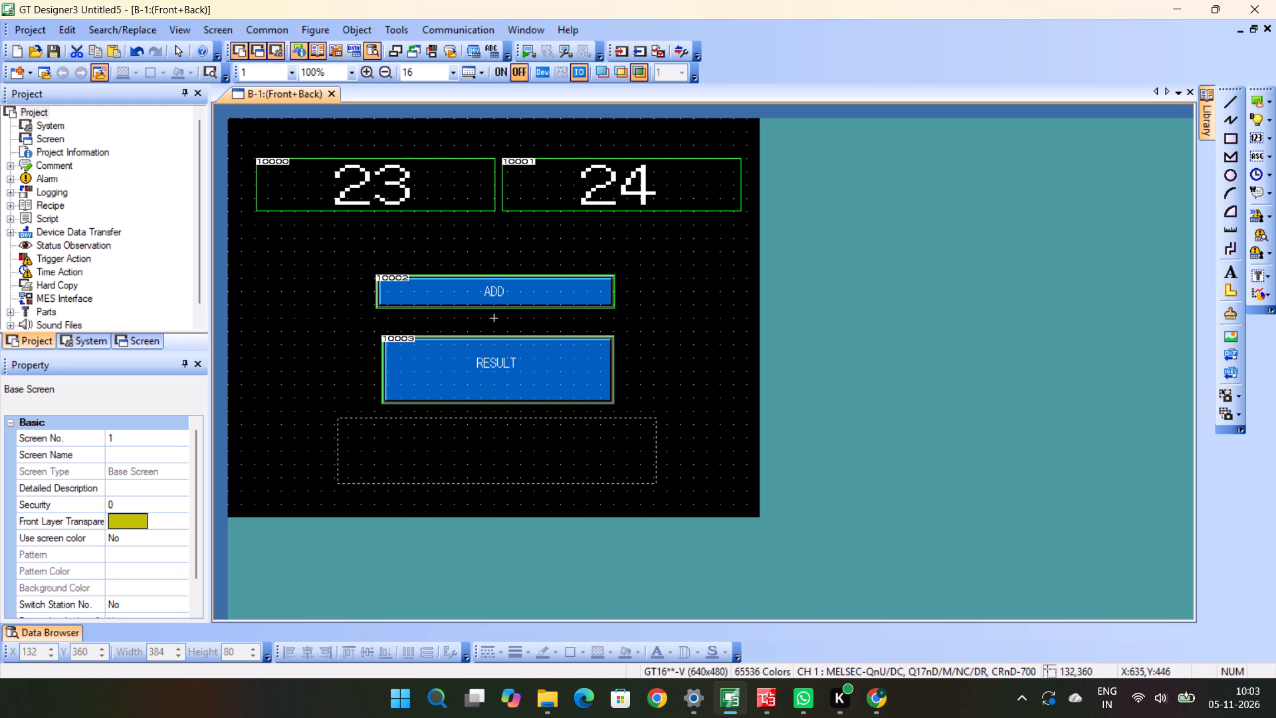
drag(755, 489, 766, 495)
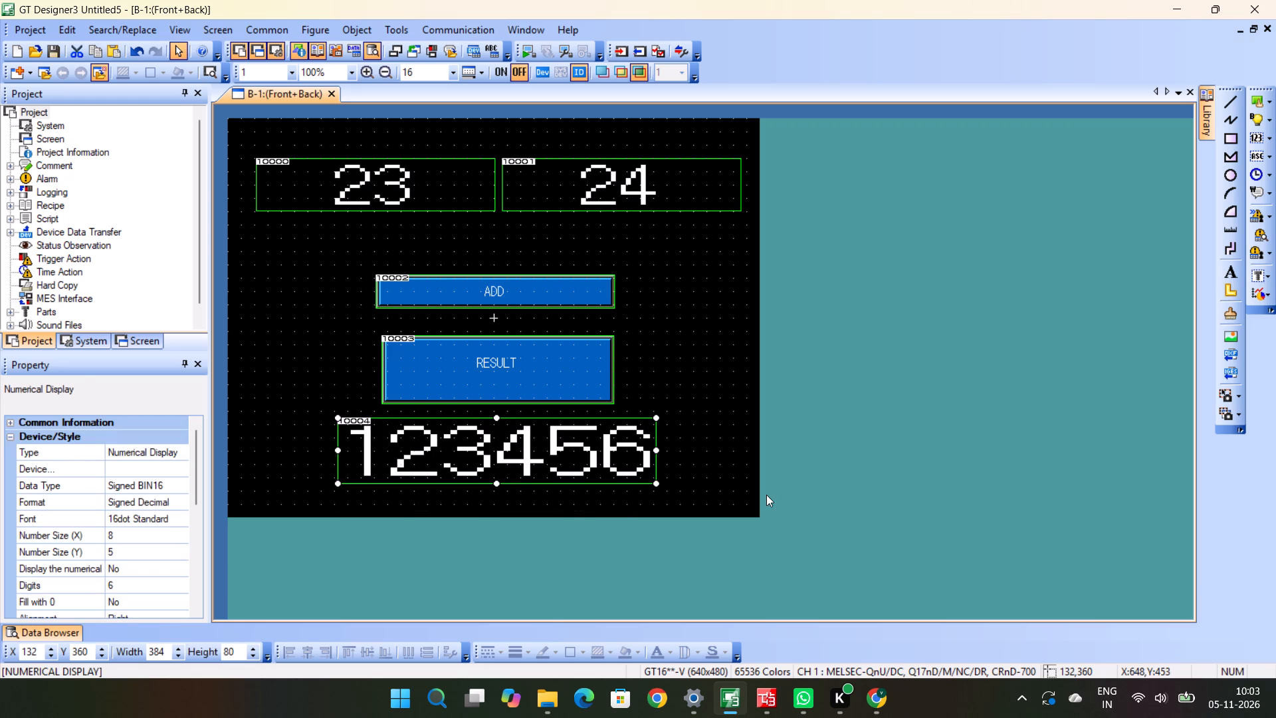
triple_click(566, 456)
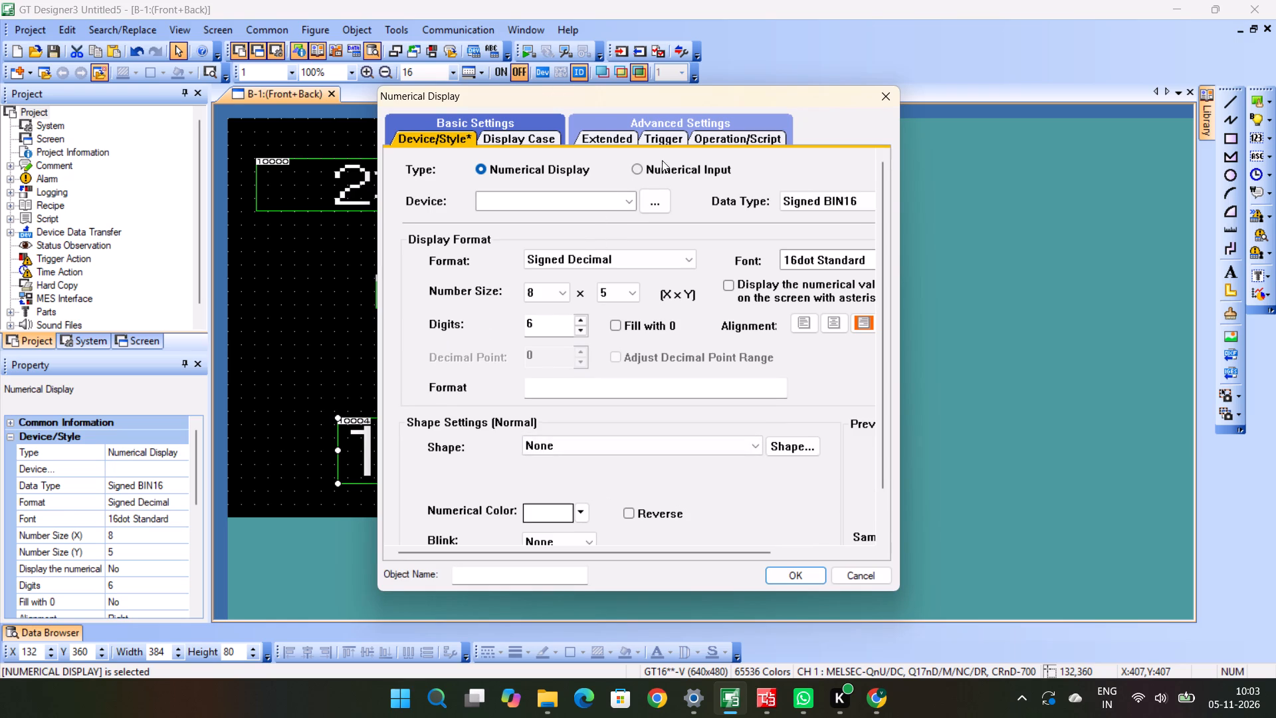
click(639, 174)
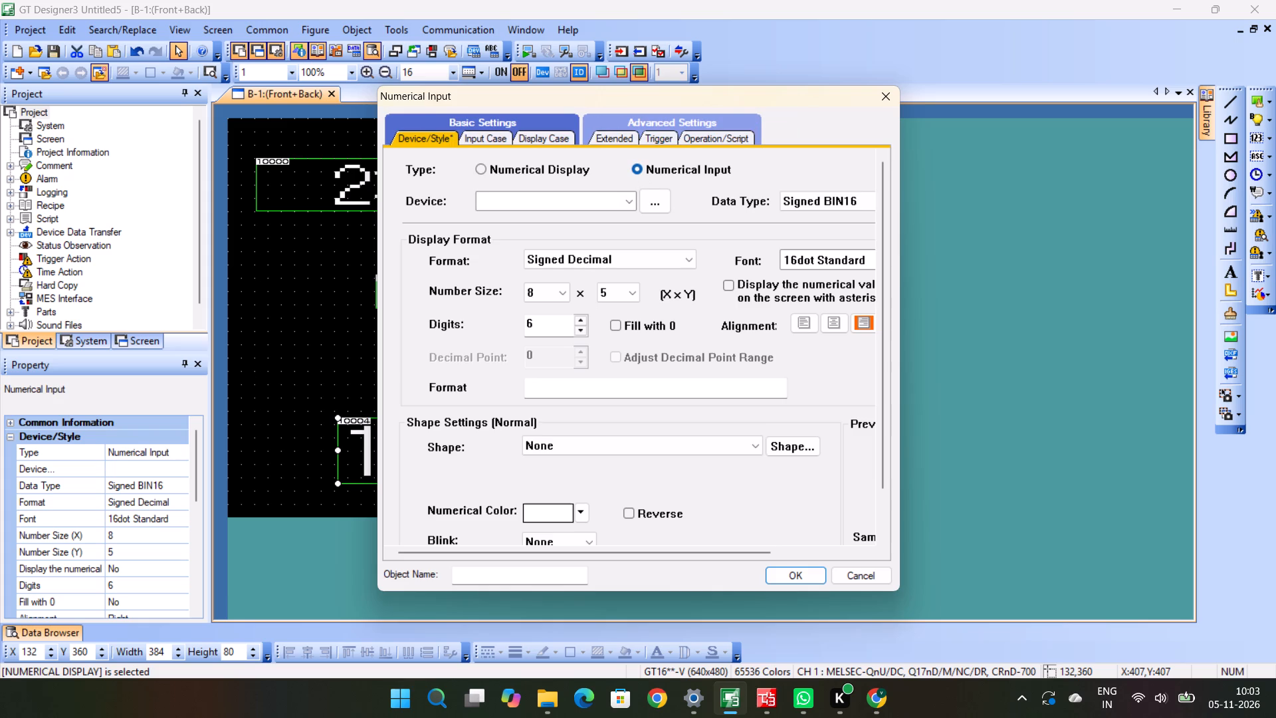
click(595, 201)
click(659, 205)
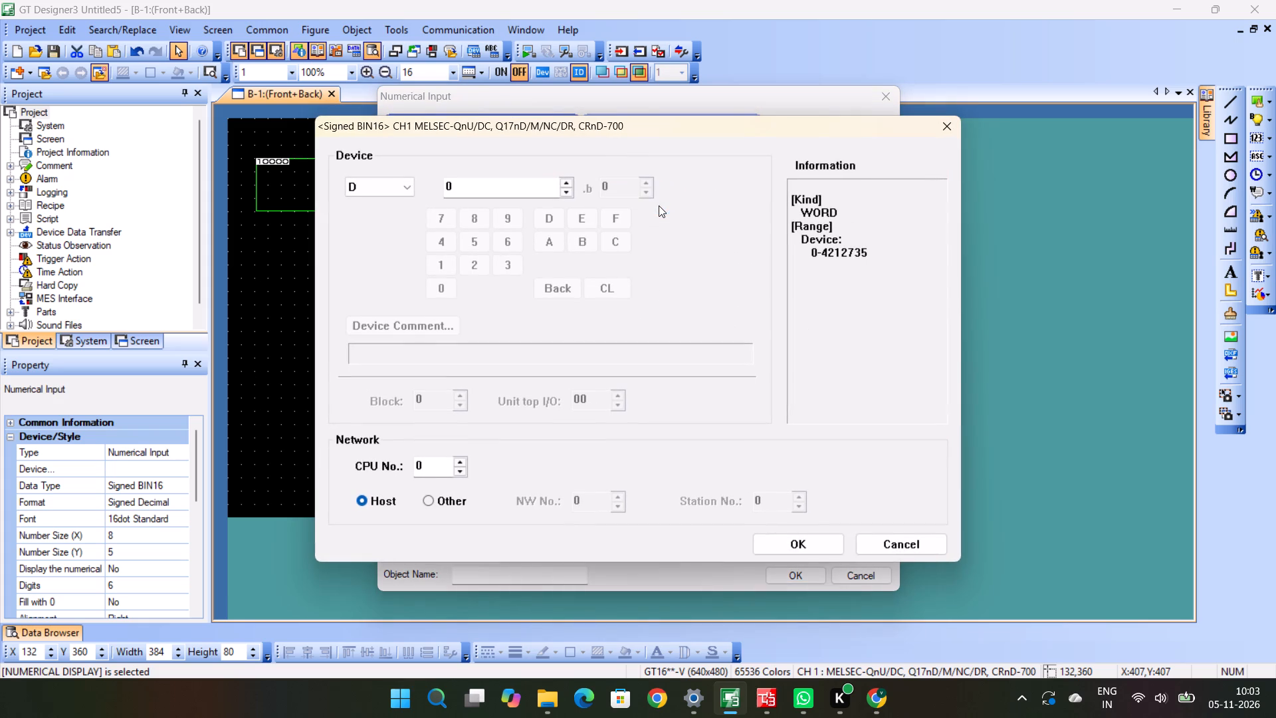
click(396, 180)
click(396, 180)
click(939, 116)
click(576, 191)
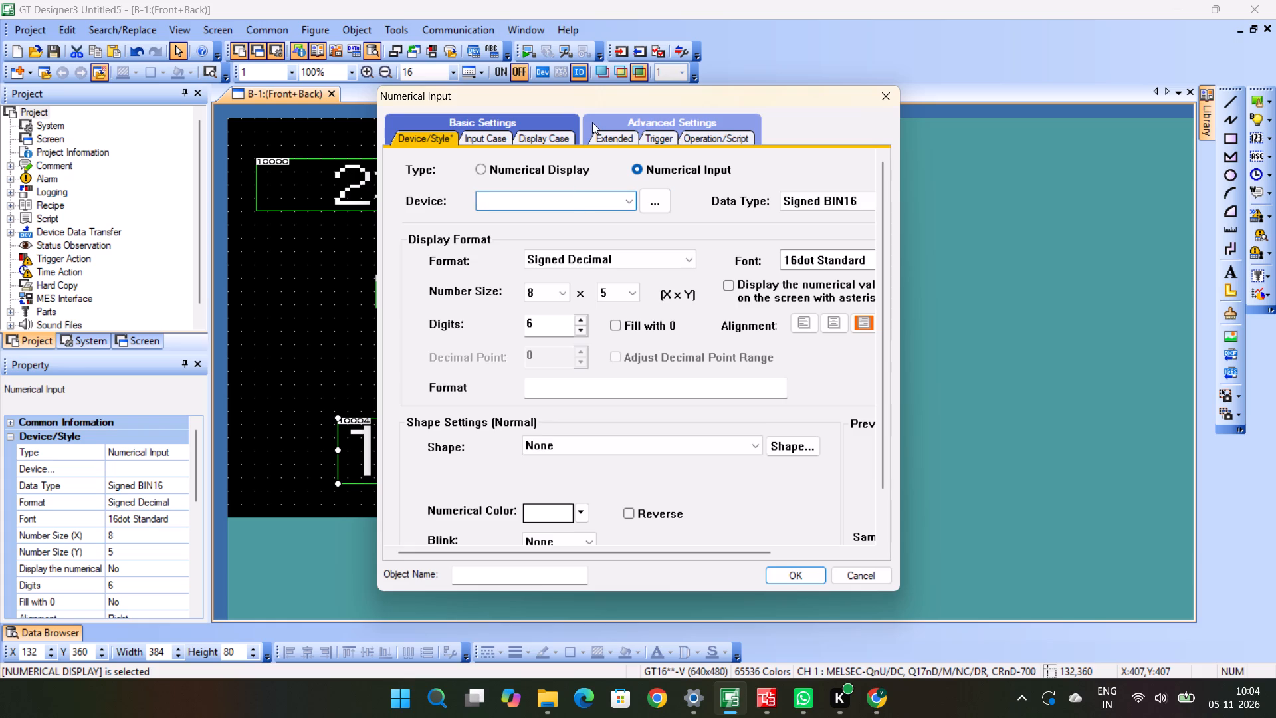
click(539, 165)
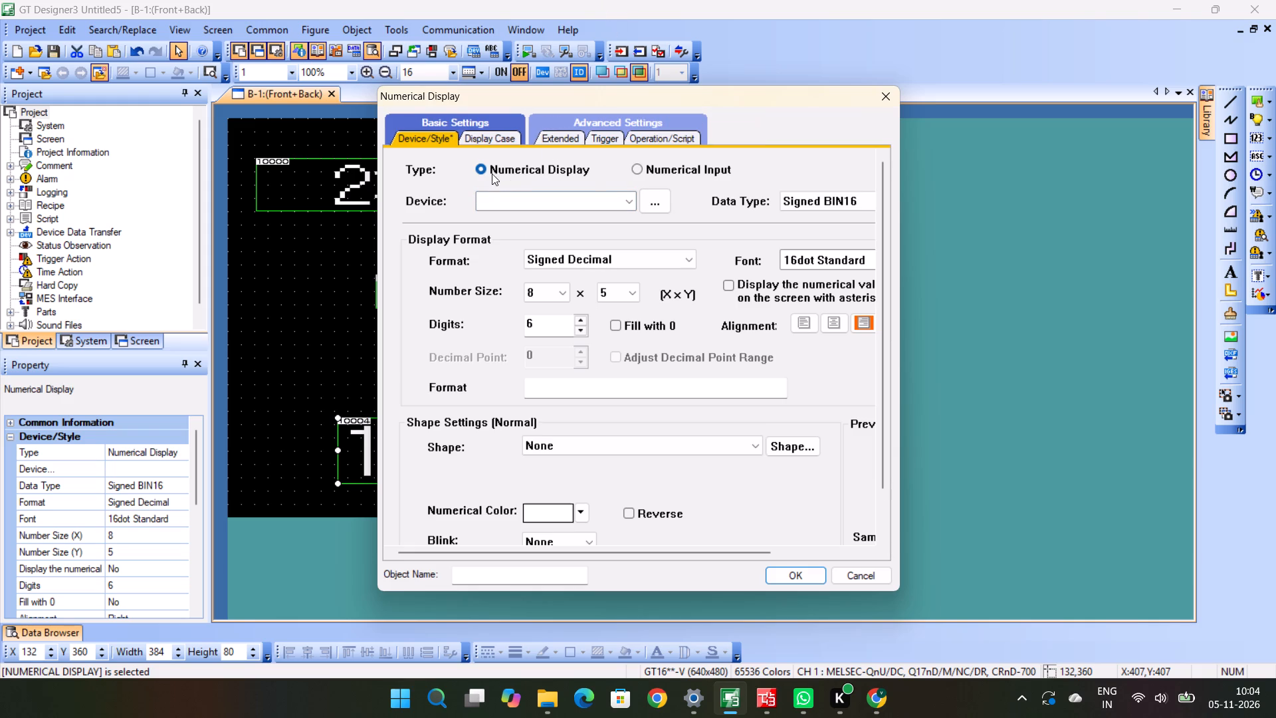
Assign device M0 to the numerical display and give it the shape Square_3D_Fixed Width : Rect_2.
click(517, 202)
text(M-)
key(BackSpace)
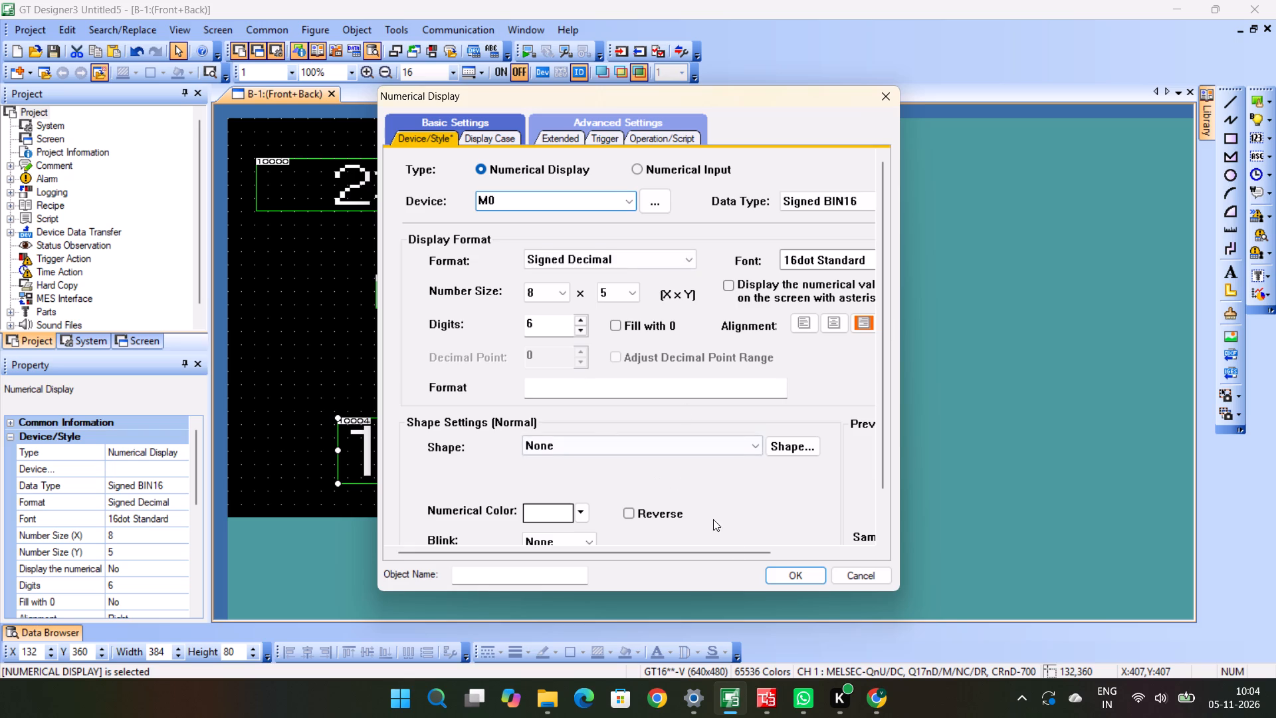
click(693, 445)
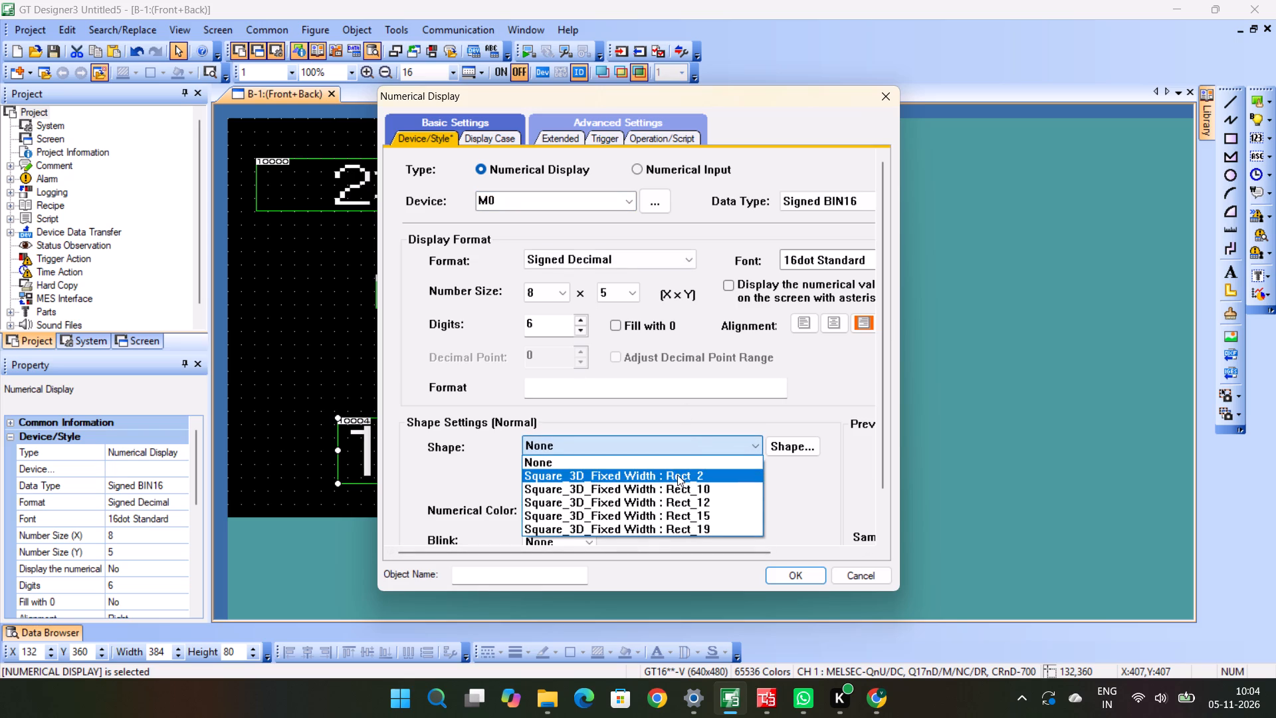
click(677, 475)
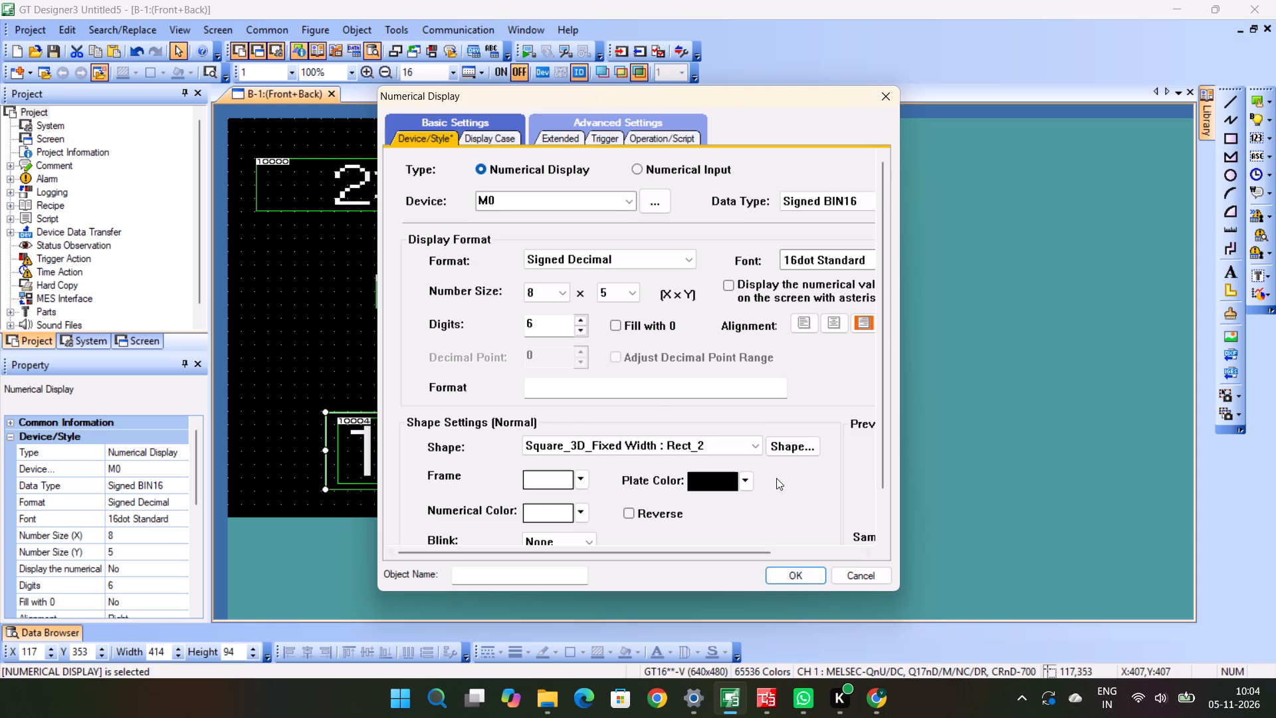
Set the numerical display's preview sample value to 0 and apply its settings.
scroll(776, 478, down, 4)
scroll(776, 478, left, 10)
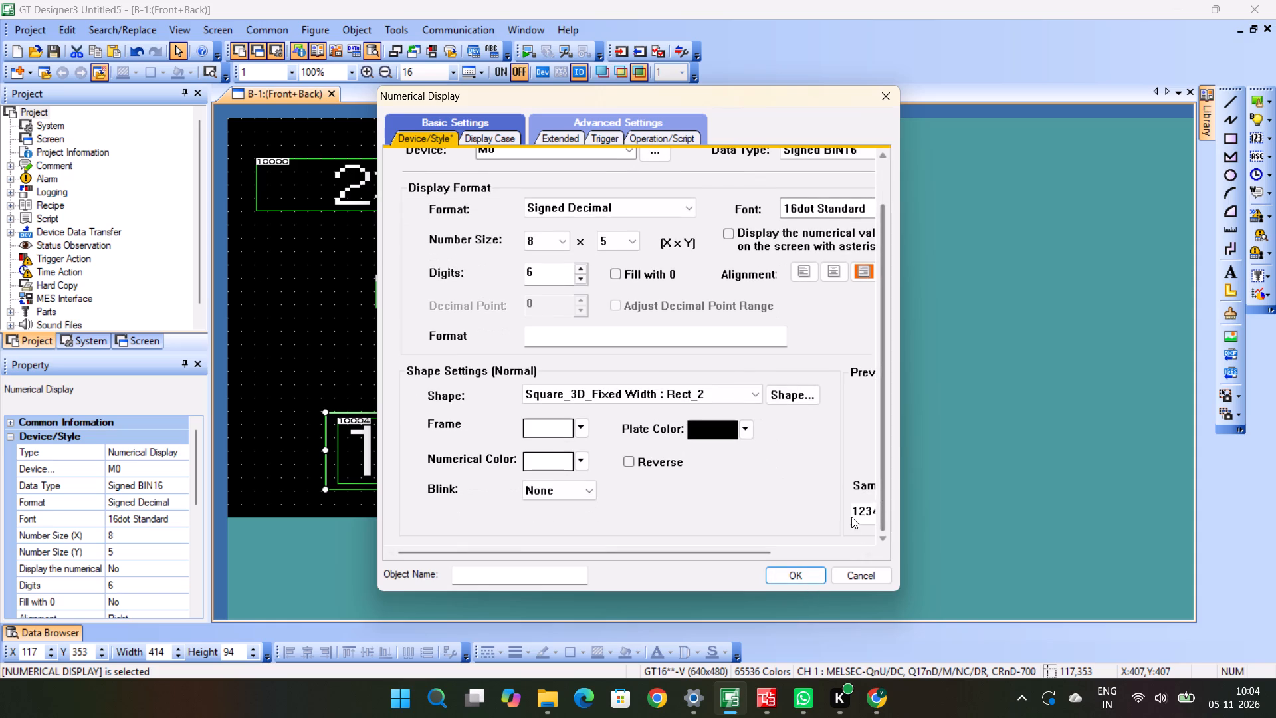
click(839, 546)
click(812, 507)
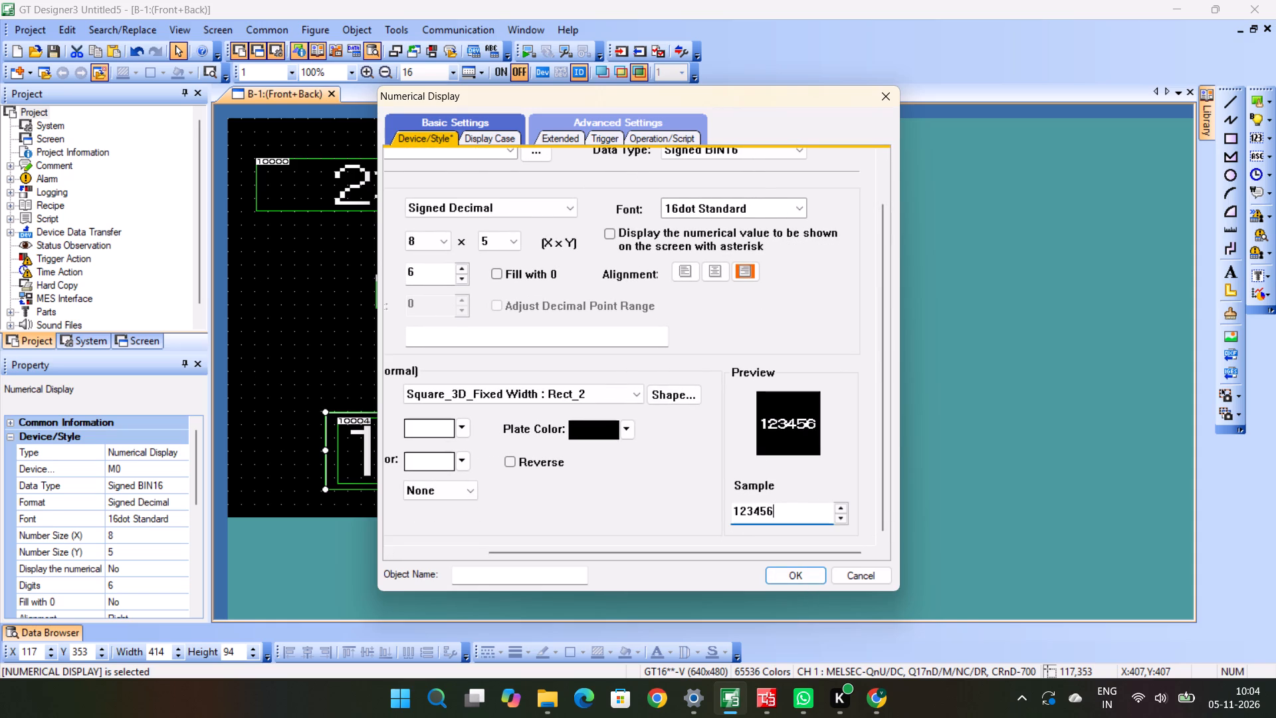
key(BackSpace)
key(BackSpace)
key(BackSpace)
key(BackSpace)
key(BackSpace)
key(BackSpace)
key(BackSpace)
key(BackSpace)
key(BackSpace)
key(BackSpace)
key(BackSpace)
key(BackSpace)
key(BackSpace)
key(BackSpace)
text(00)
key(BackSpace)
click(804, 576)
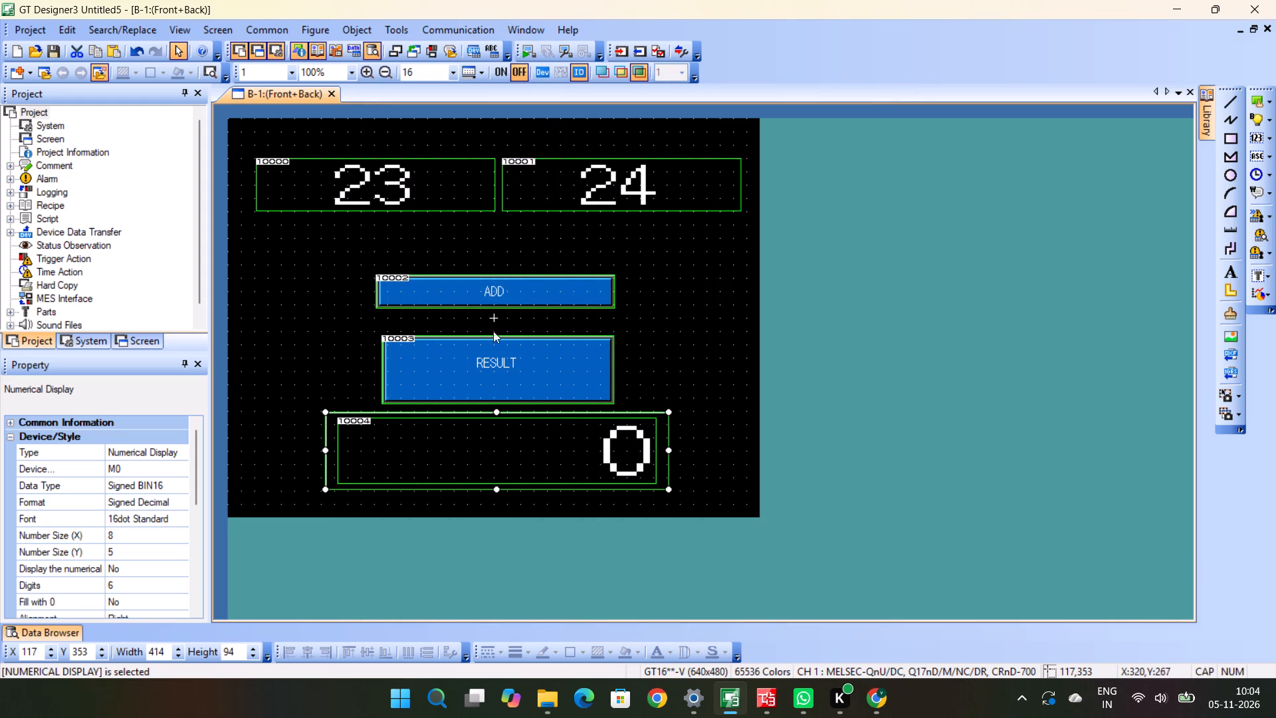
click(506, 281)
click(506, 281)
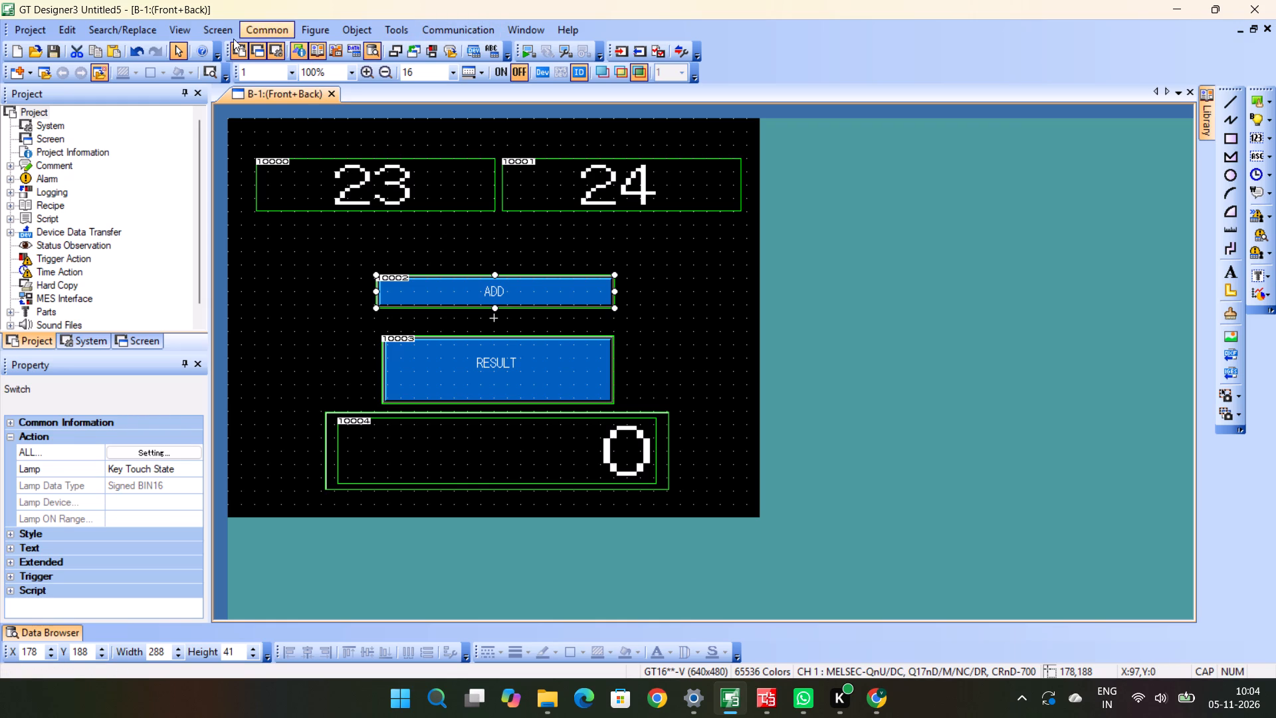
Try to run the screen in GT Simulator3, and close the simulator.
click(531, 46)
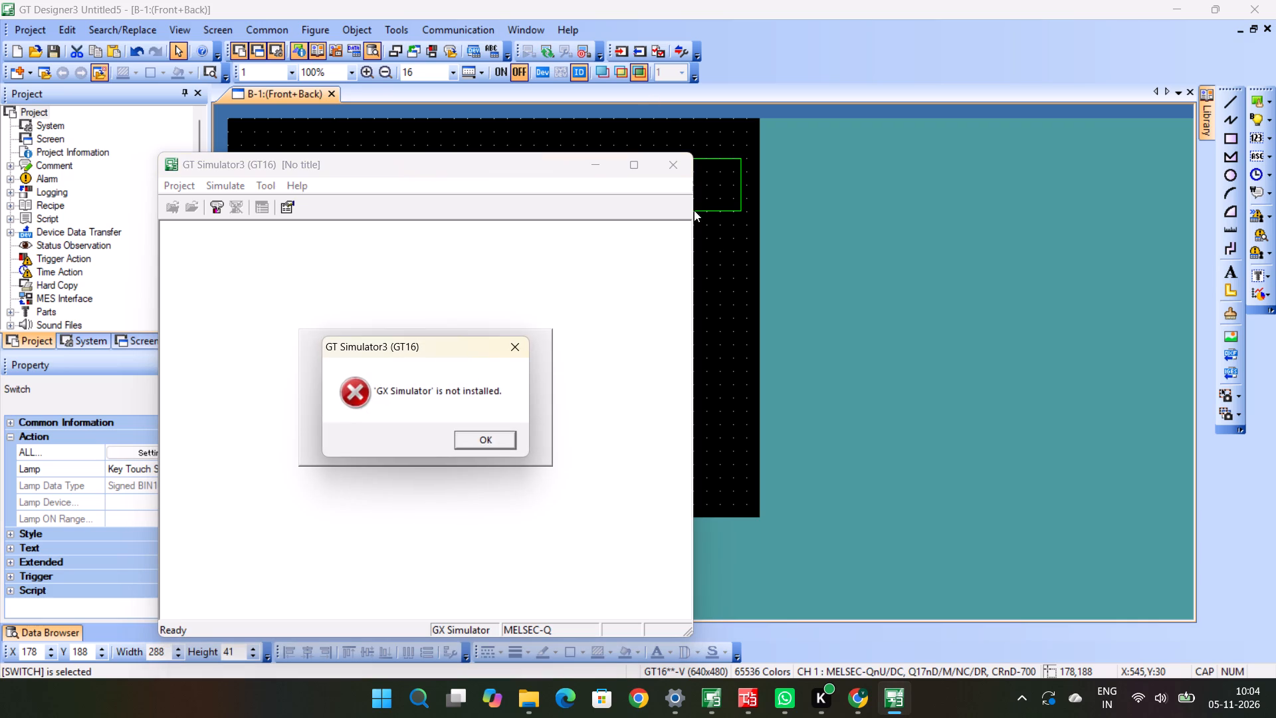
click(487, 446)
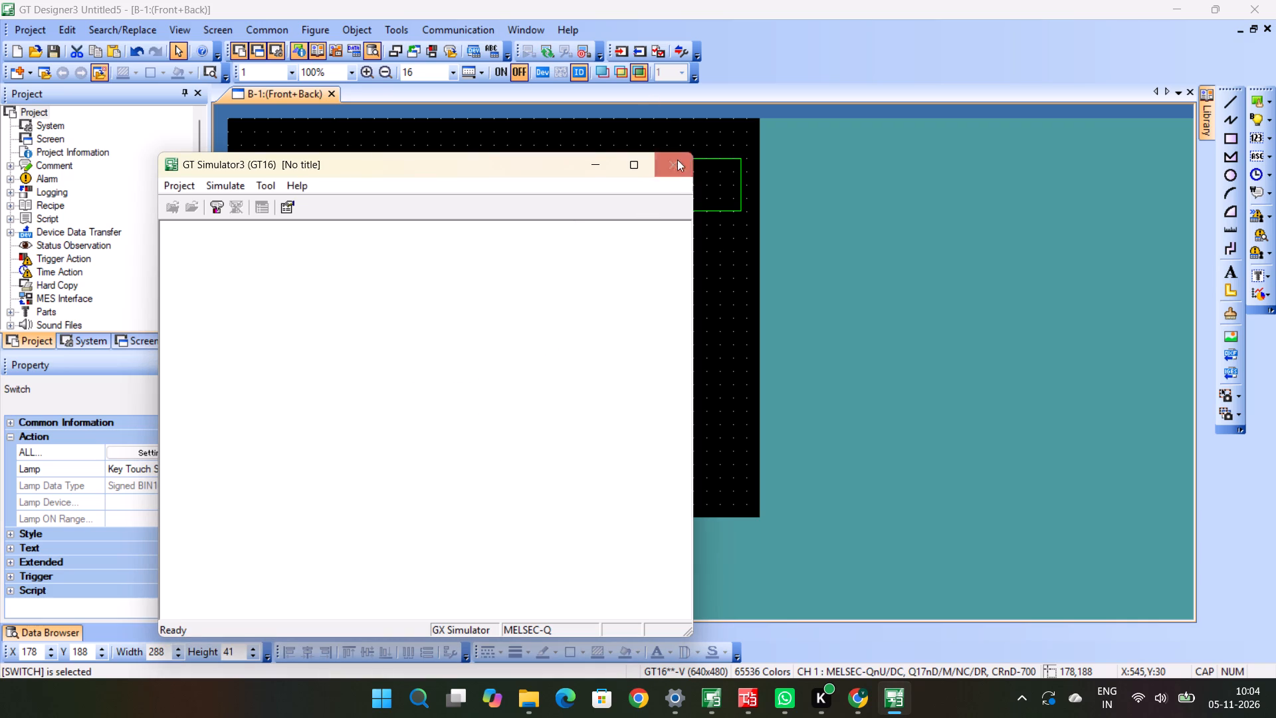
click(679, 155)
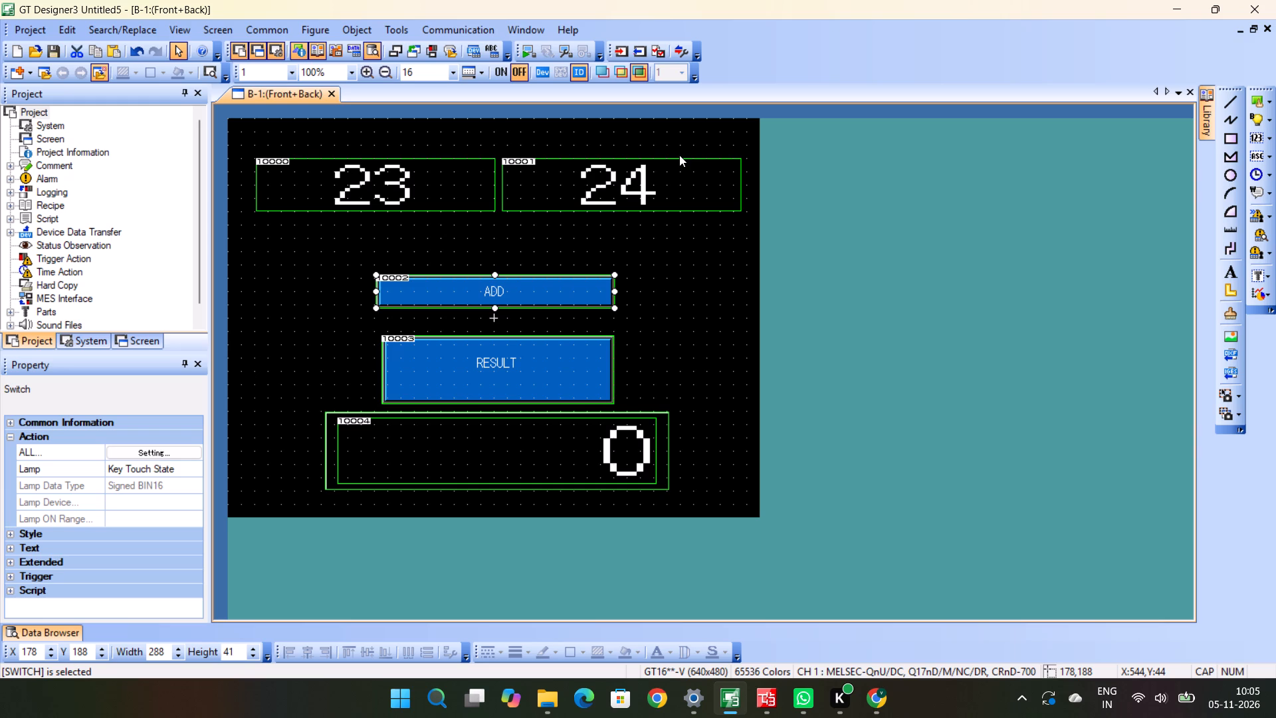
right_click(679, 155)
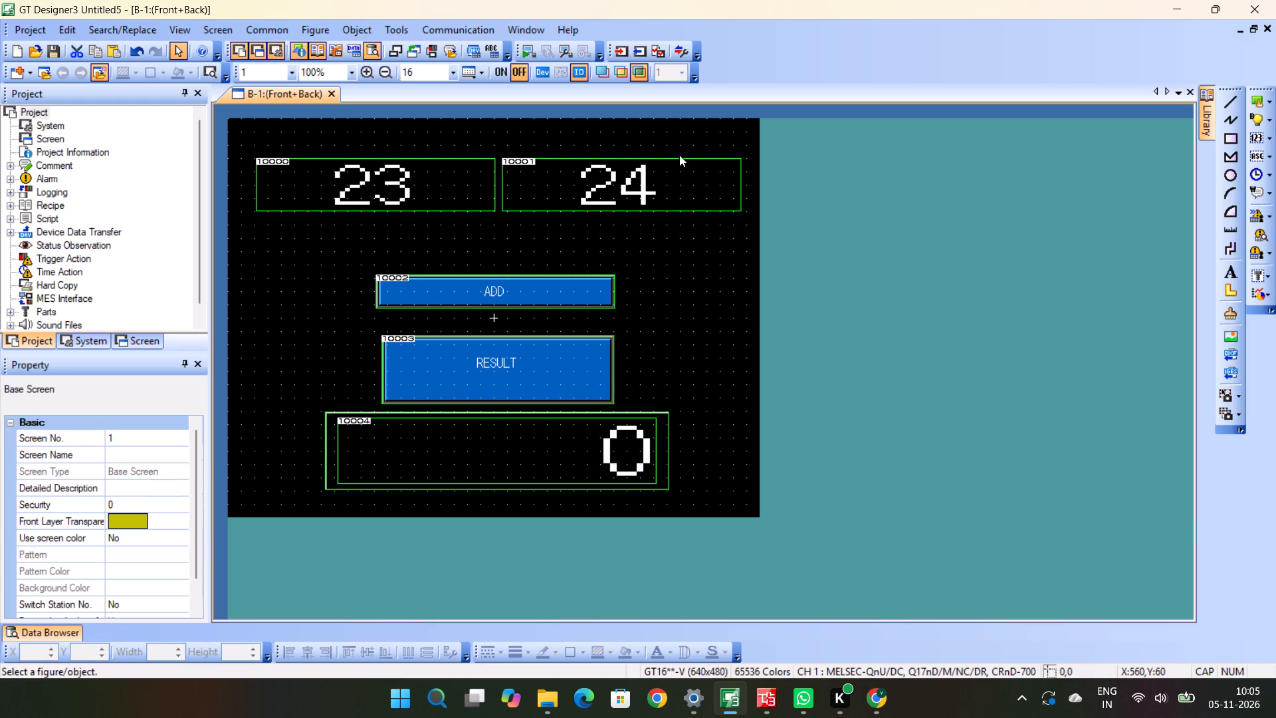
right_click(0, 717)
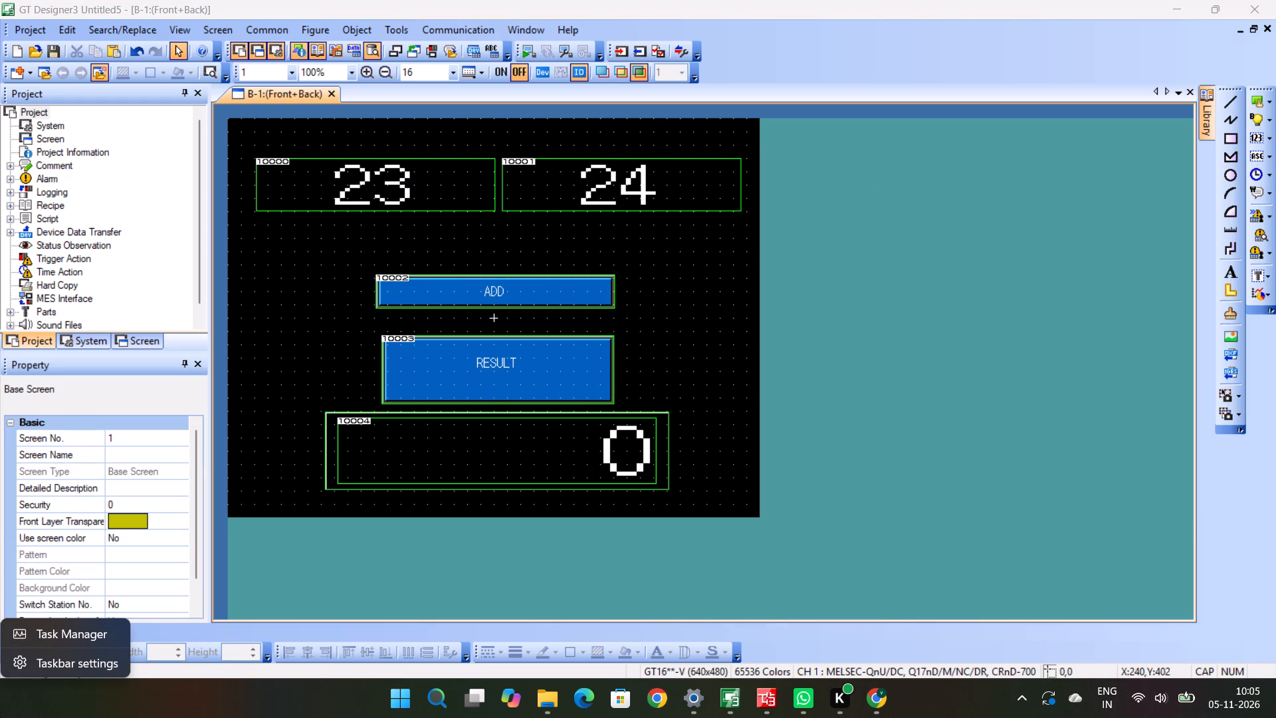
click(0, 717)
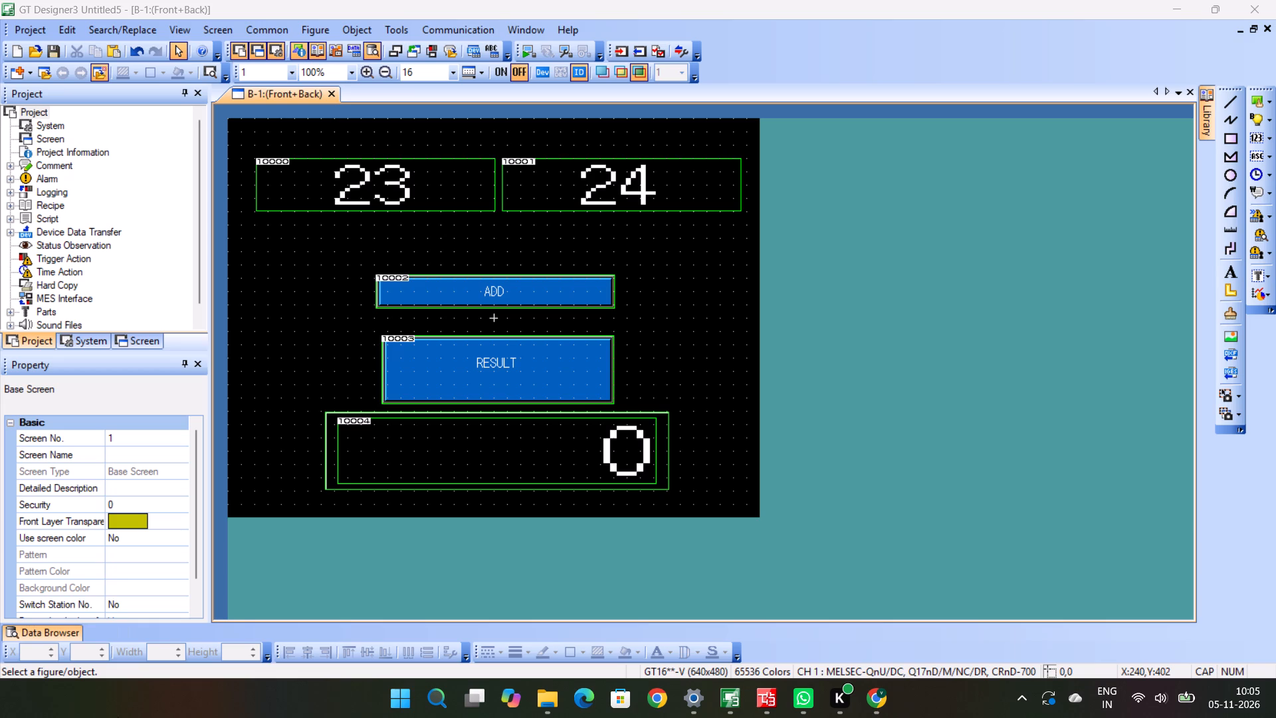
Reduce the RESULT switch's height to about 59 from its lower edge, leaving a gap above the numerical display.
click(490, 393)
drag(495, 404, 496, 395)
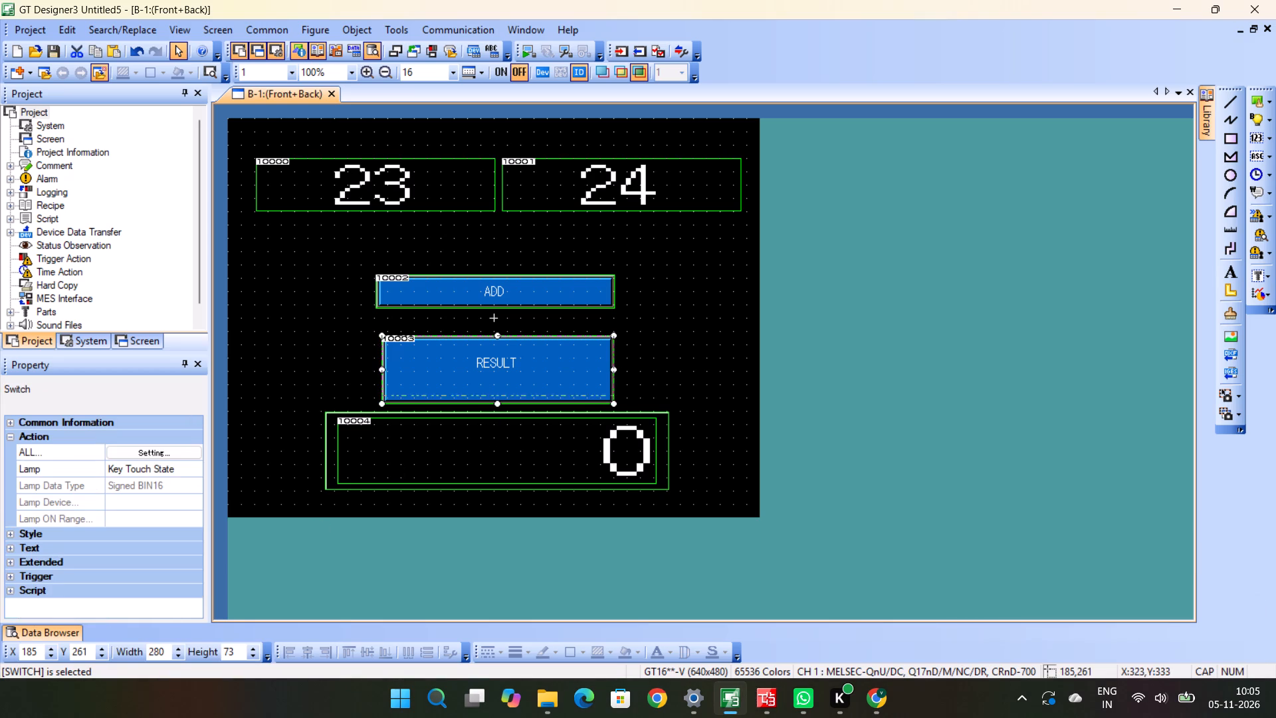
drag(496, 395, 496, 383)
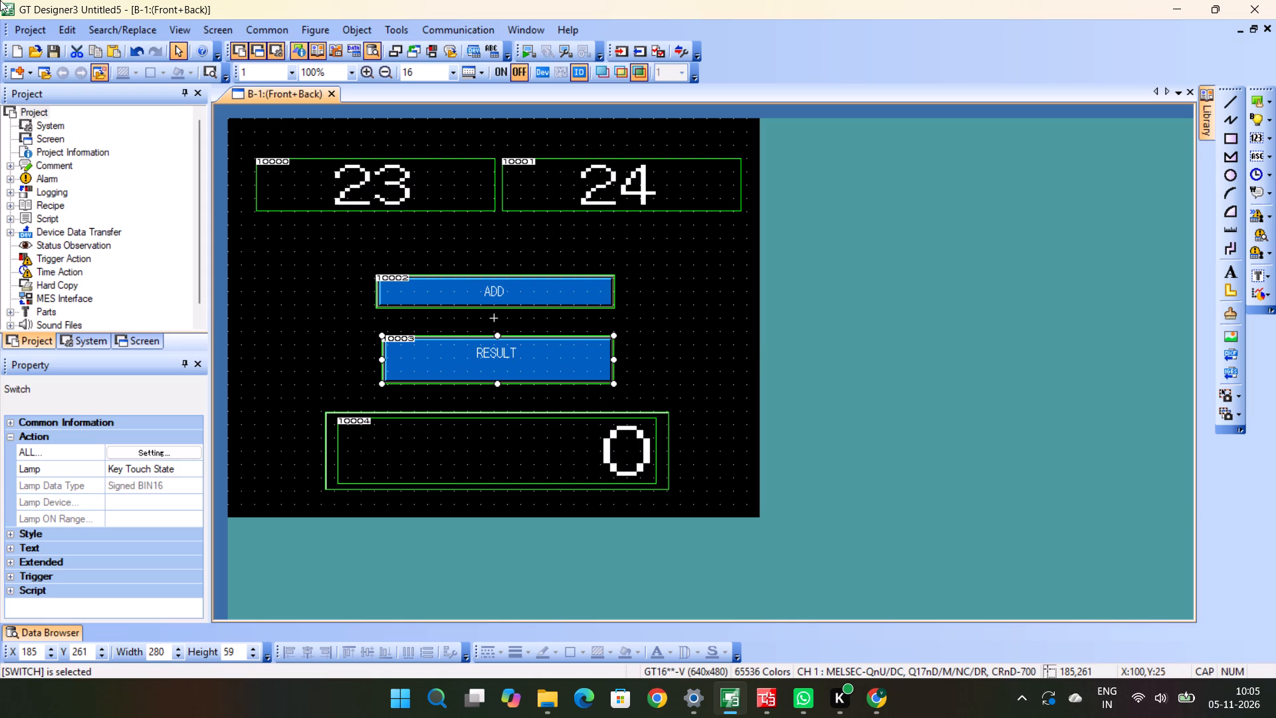
Review the base screen's switching device choices in the environmental settings and accept the settings with GD100.
click(410, 49)
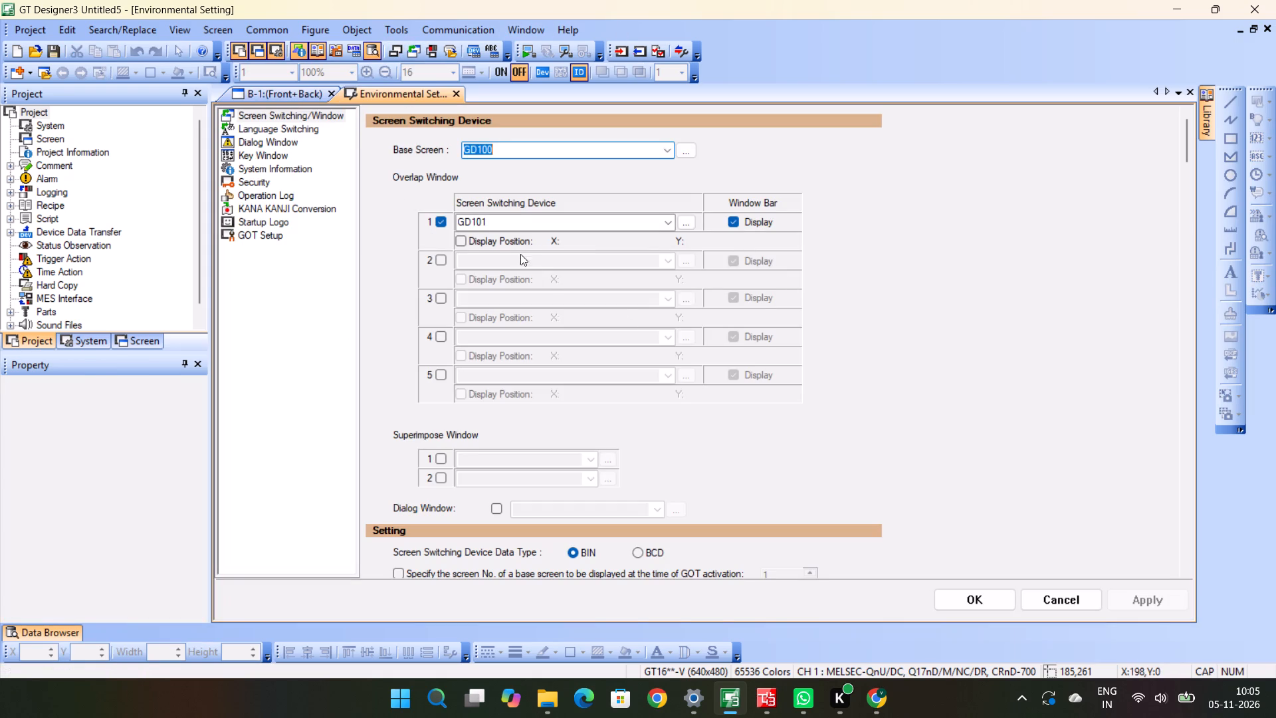
click(601, 156)
click(663, 146)
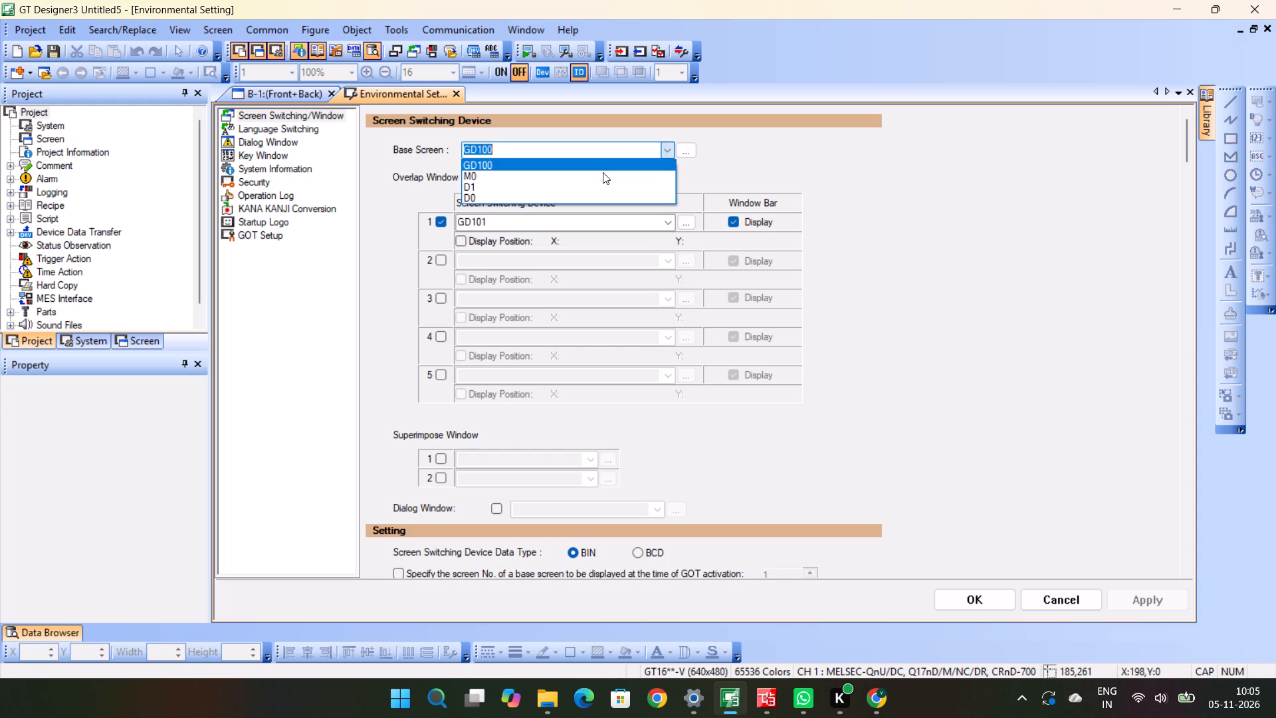
click(650, 144)
click(994, 604)
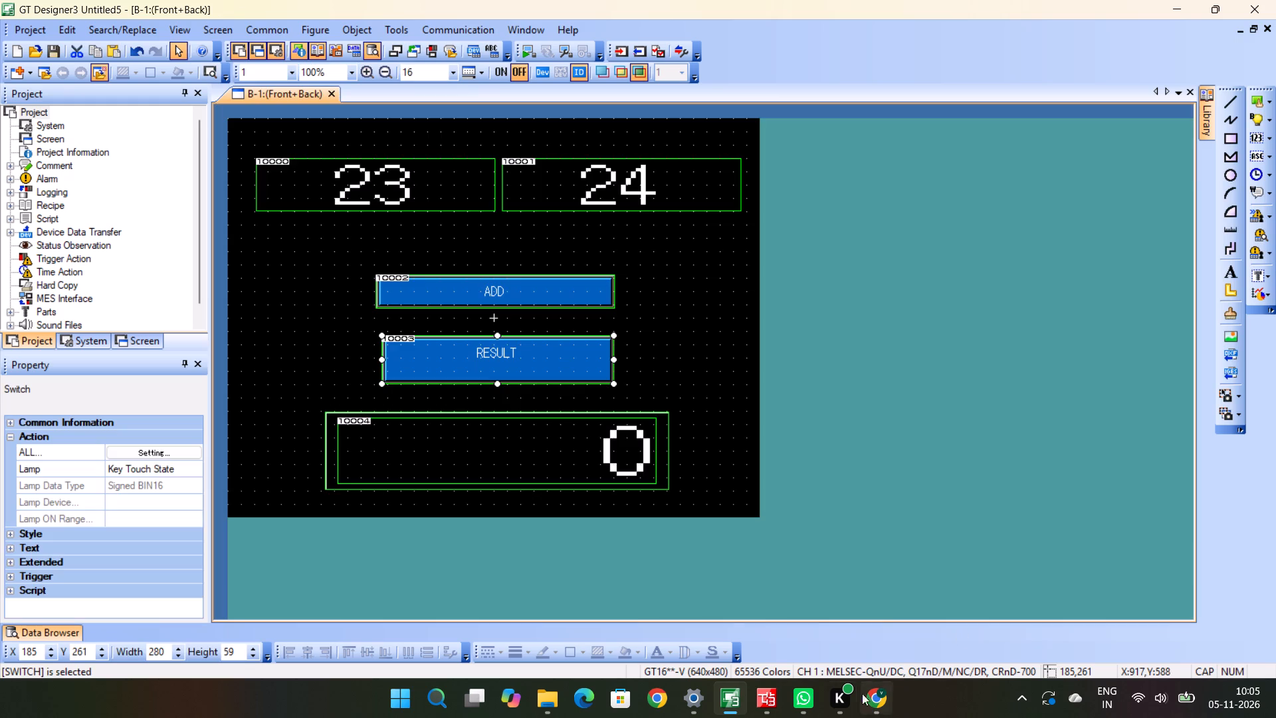
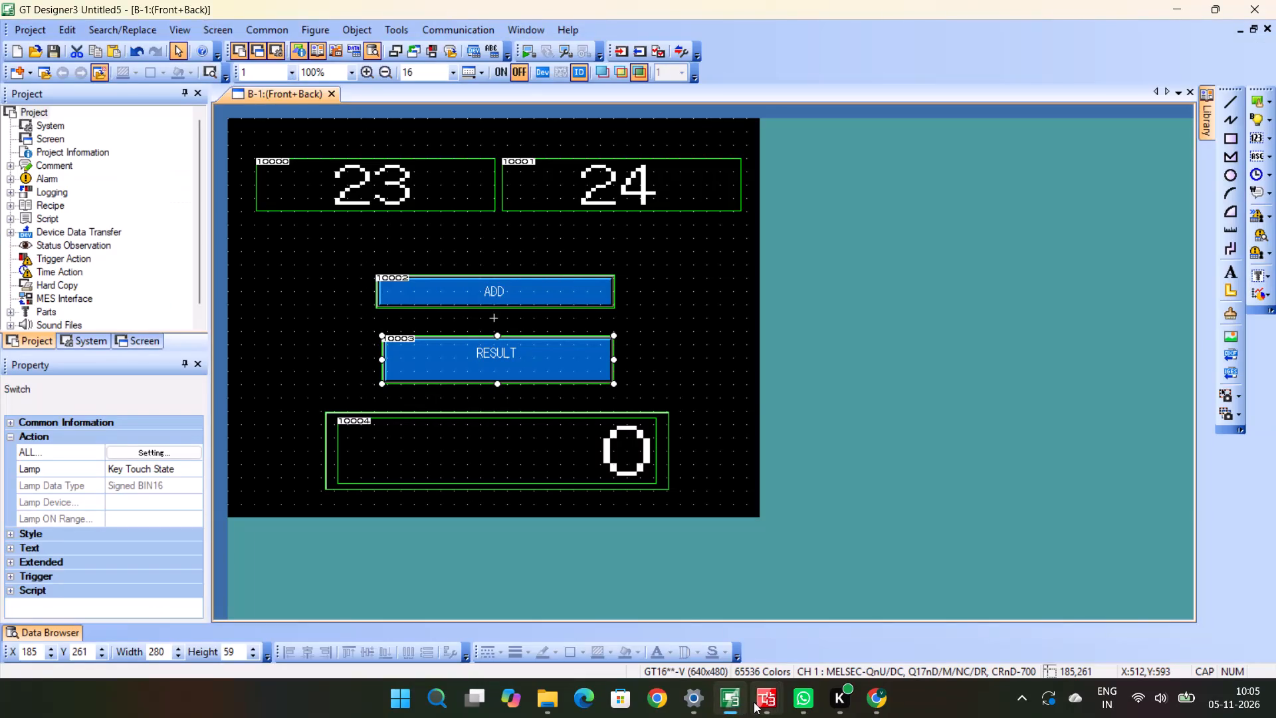
Switch to the untitled GX Works3 ladder project to view it, and minimize it and the GT Designer3 window.
click(754, 702)
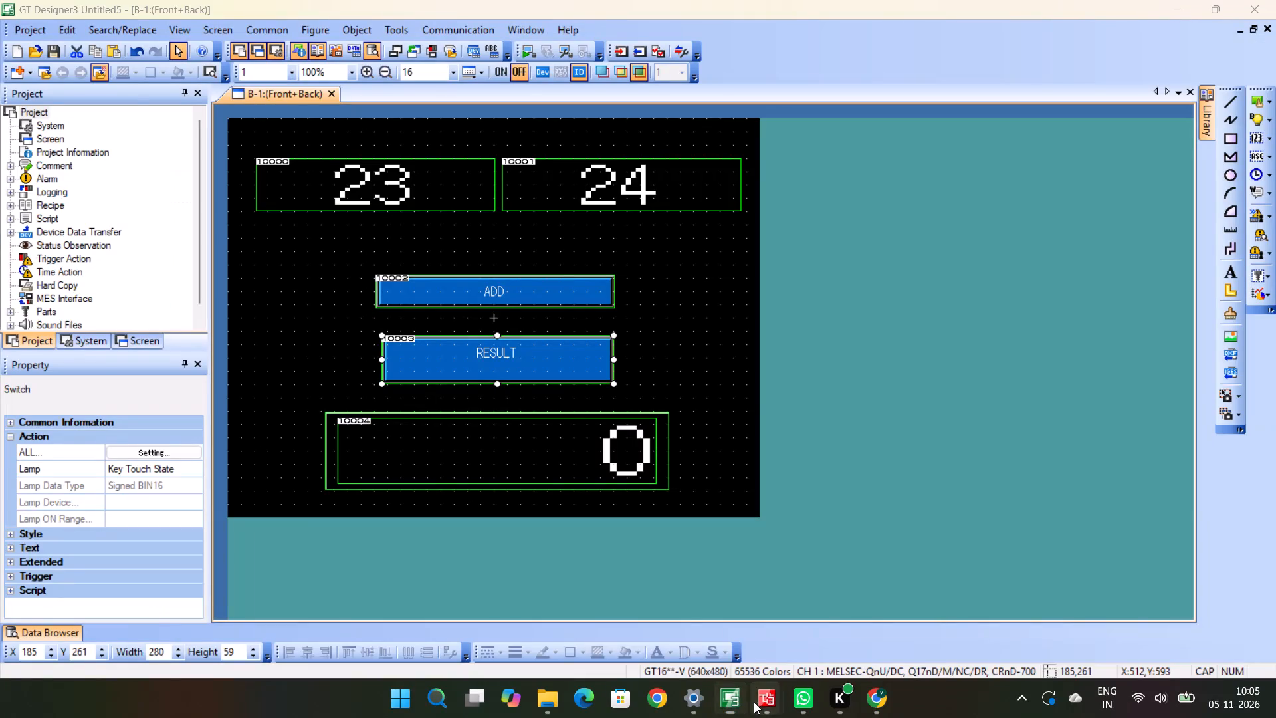
click(738, 647)
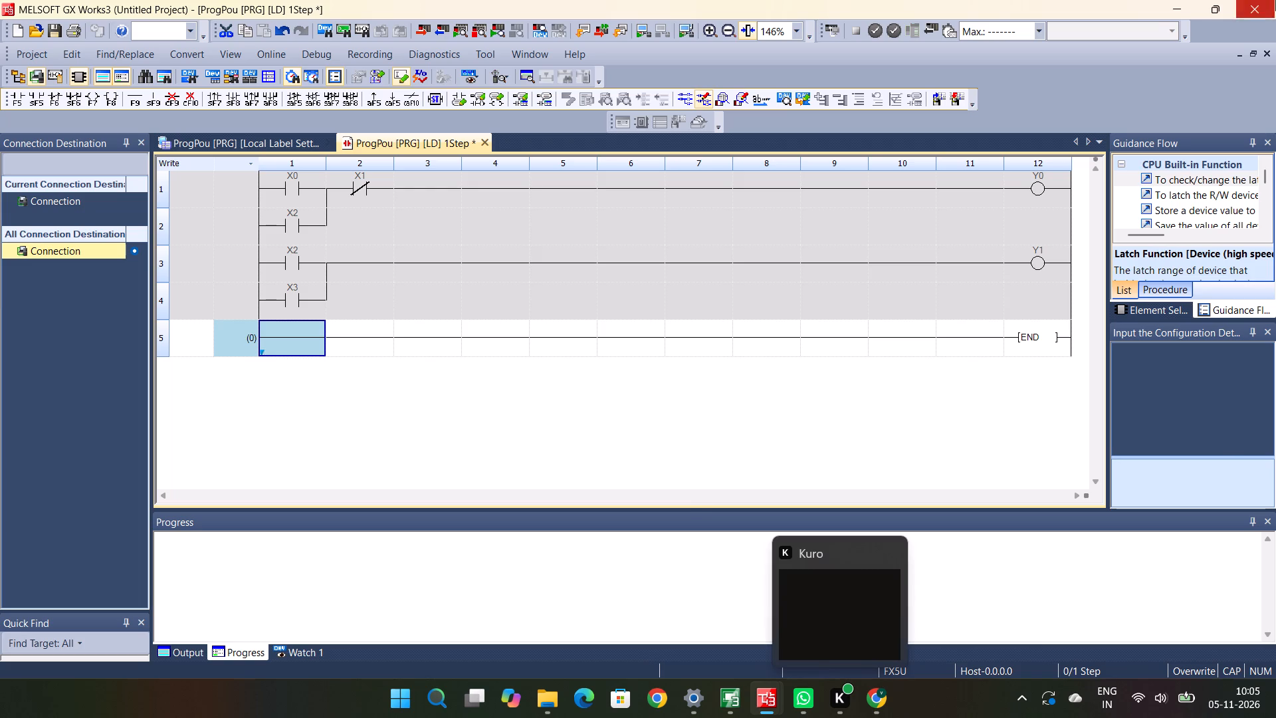
click(1182, 0)
click(1188, 0)
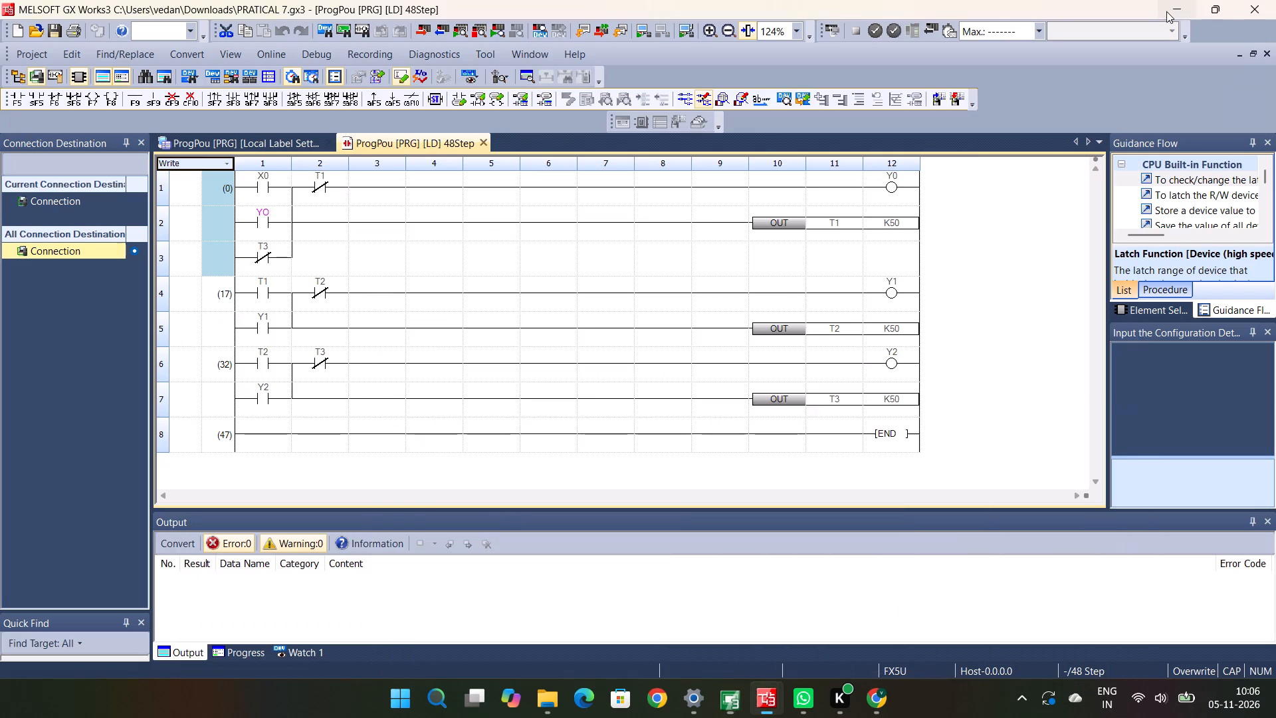